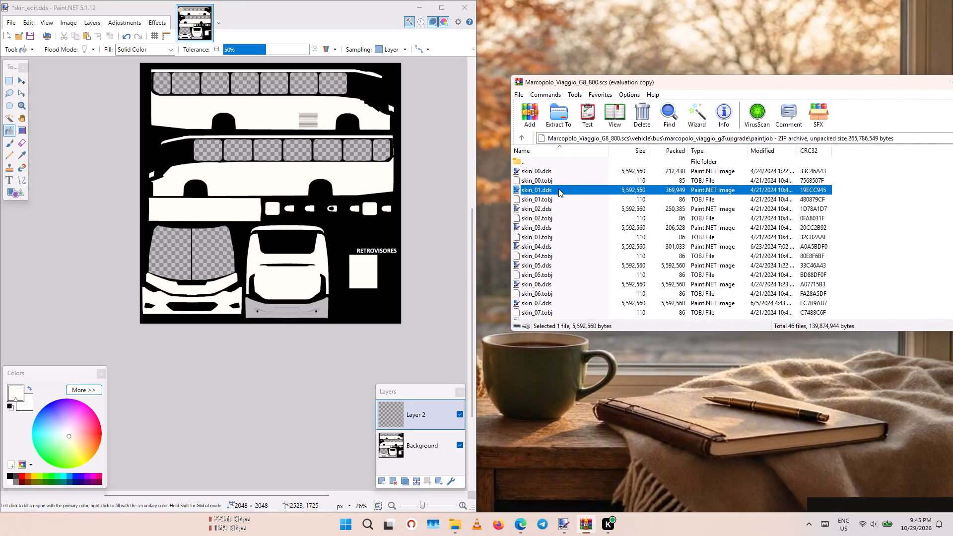
Move the Marcopolo_Viaggio_G8_800.scs archive window fully onto the screen, partly over the skin_edit.dds image.
{"action": "left_click_drag", "start_coordinate": [922, 83], "coordinate": [685, 99]}
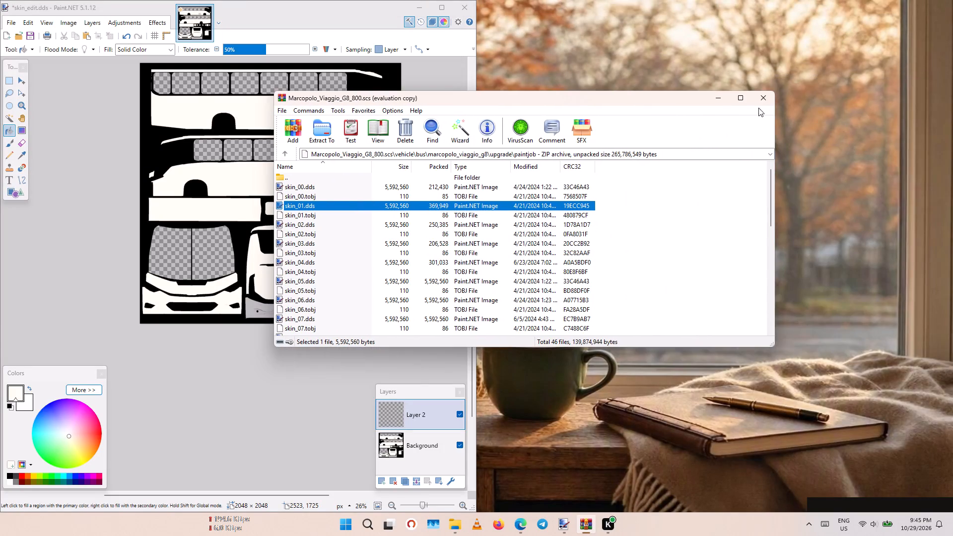
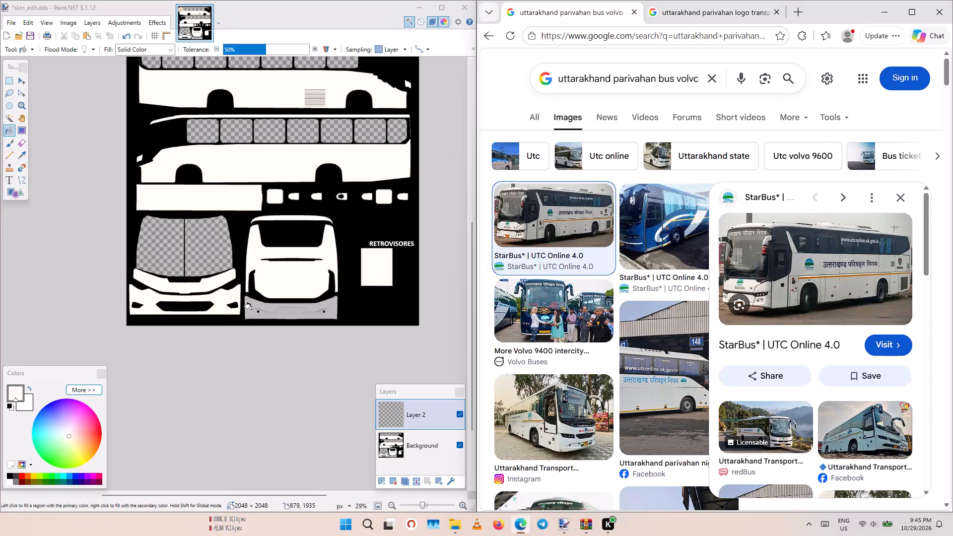
Copy the logo_19 PNG file from the ETS 2 Skins Material folder.
{"action": "scroll", "coordinate": [252, 309], "scroll_direction": "up", "scroll_amount": 2, "text": "ctrl"}
{"action": "scroll", "coordinate": [88, 262], "scroll_direction": "up", "scroll_amount": 3}
{"action": "scroll", "coordinate": [52, 197], "scroll_direction": "up", "scroll_amount": 2}
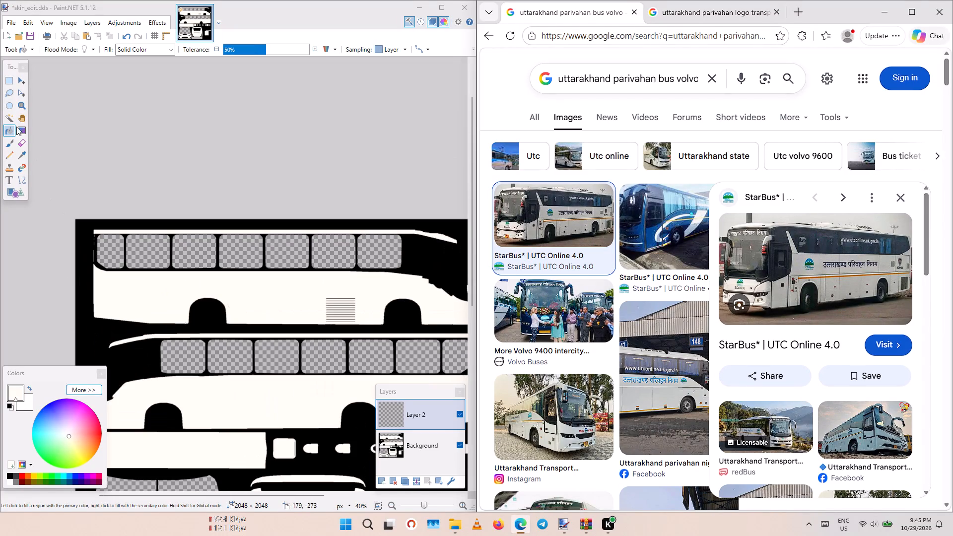
{"action": "scroll", "coordinate": [22, 143], "scroll_direction": "down", "scroll_amount": 1}
{"action": "scroll", "coordinate": [150, 186], "scroll_direction": "down", "scroll_amount": 2}
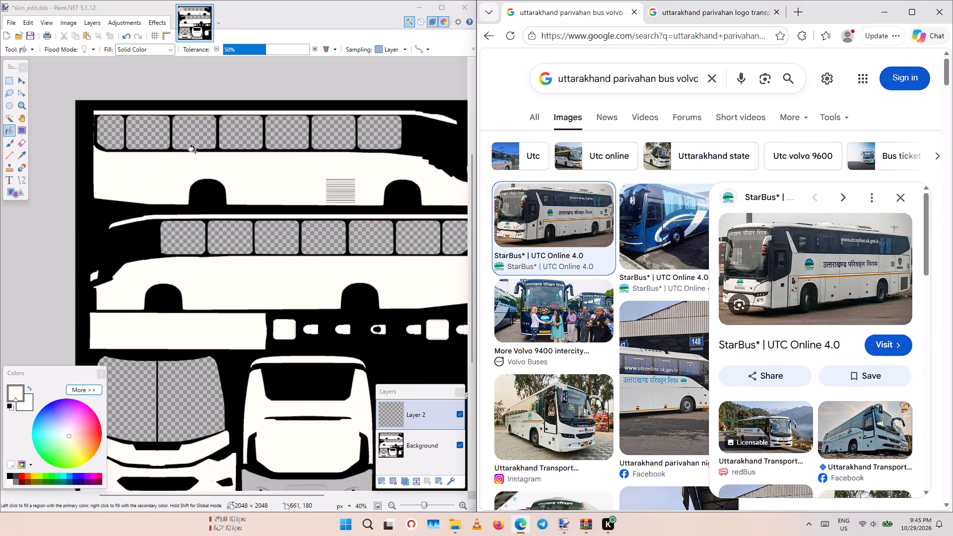
{"action": "left_click", "coordinate": [15, 23]}
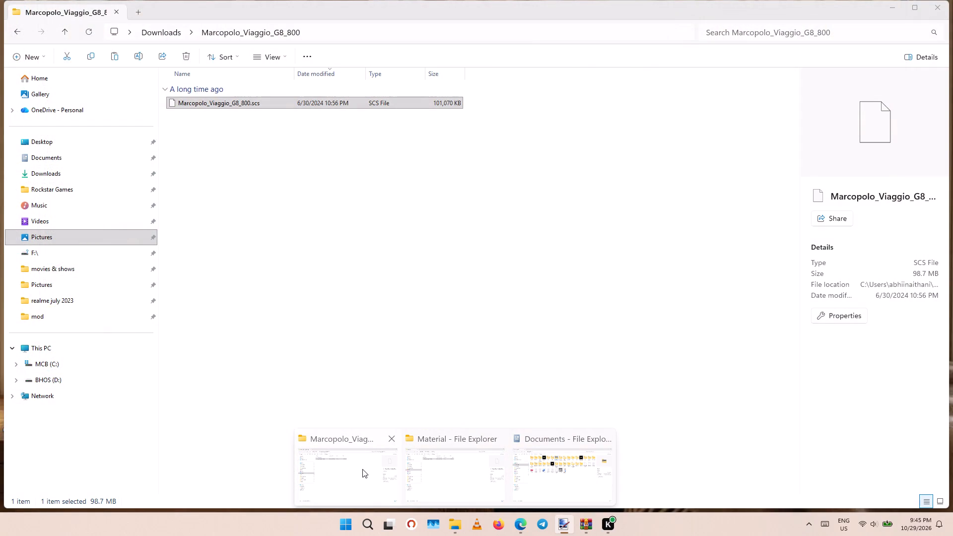
{"action": "left_click", "coordinate": [605, 433]}
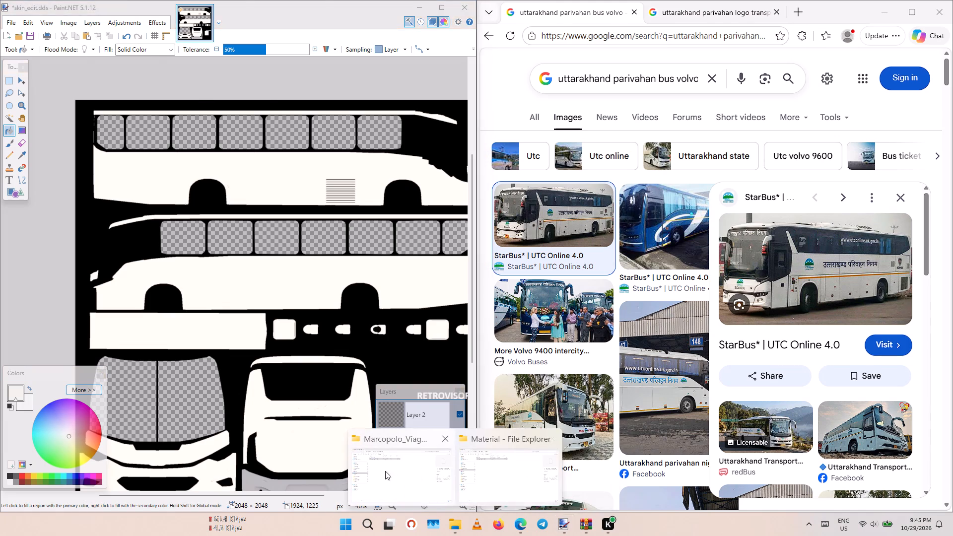
{"action": "left_click", "coordinate": [489, 470]}
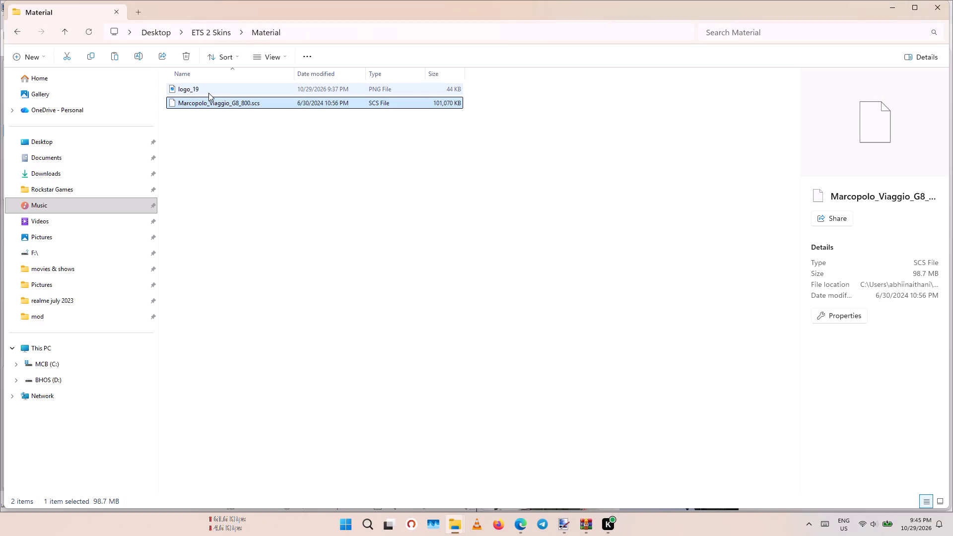
{"action": "left_click", "coordinate": [208, 93]}
{"action": "key", "text": "ctrl+c"}
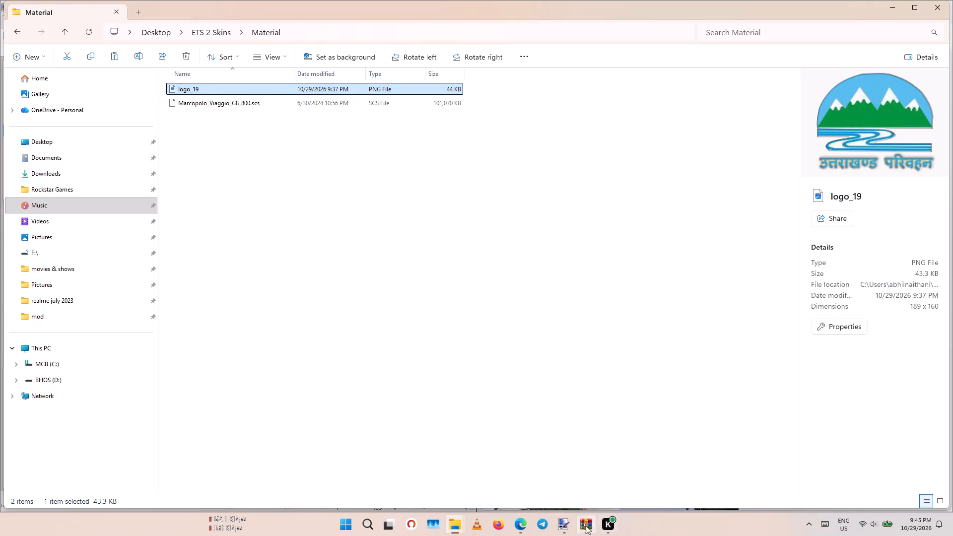
Switch to Paint.NET, paste the copied logo into Layer 2 of skin_edit.dds and move it onto the lower side view's windows.
{"action": "left_click", "coordinate": [561, 526]}
{"action": "left_click", "coordinate": [336, 301]}
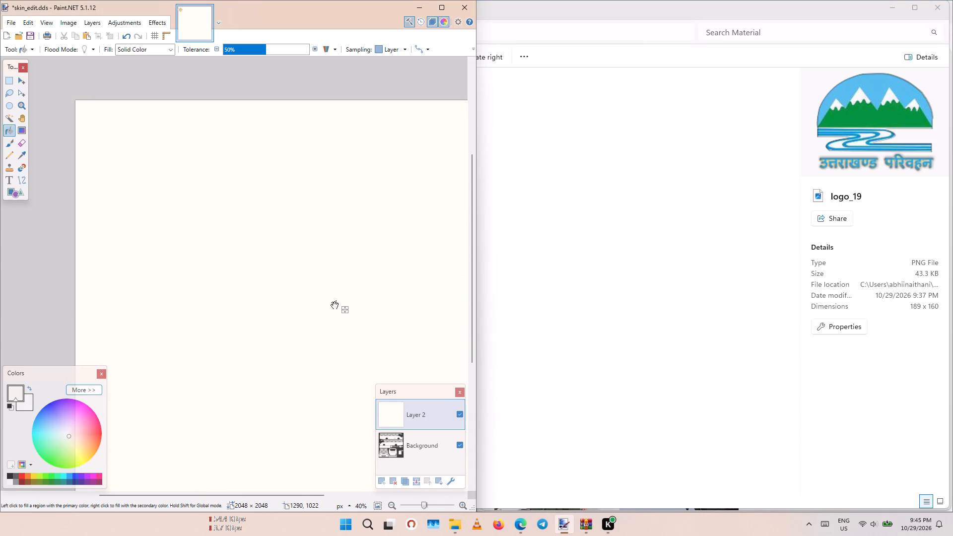
{"action": "key", "text": "ctrl+z"}
{"action": "left_click", "coordinate": [18, 82]}
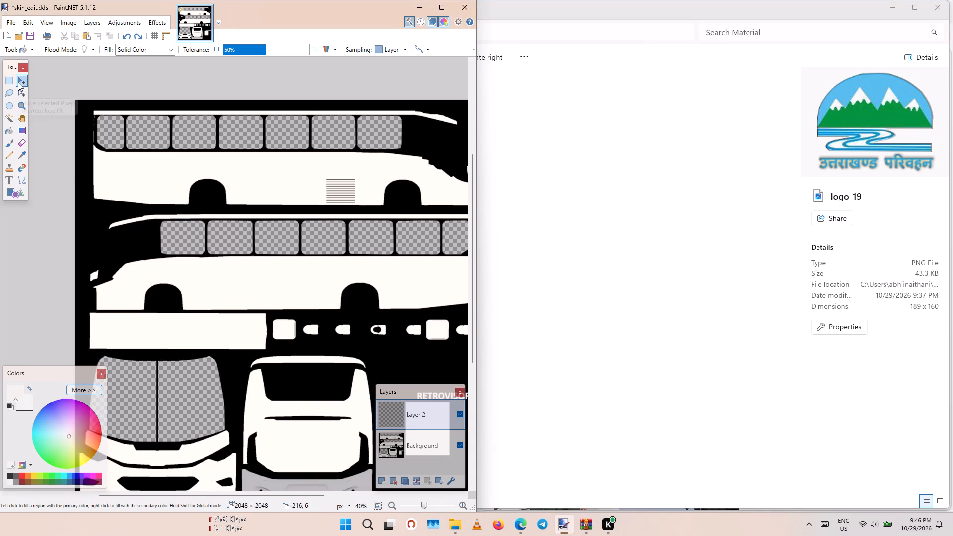
{"action": "left_click", "coordinate": [131, 90]}
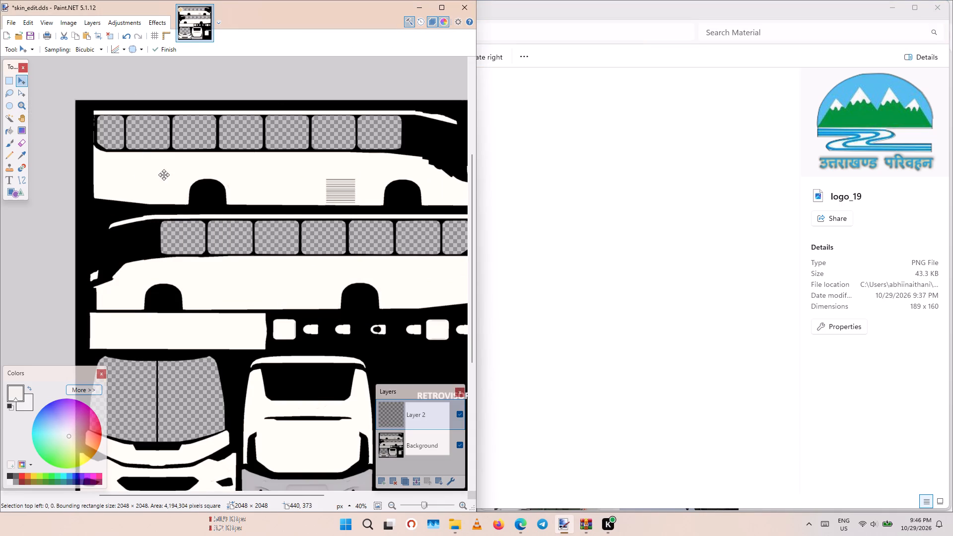
{"action": "left_click", "coordinate": [164, 175]}
{"action": "scroll", "coordinate": [372, 398], "scroll_direction": "down", "scroll_amount": 2}
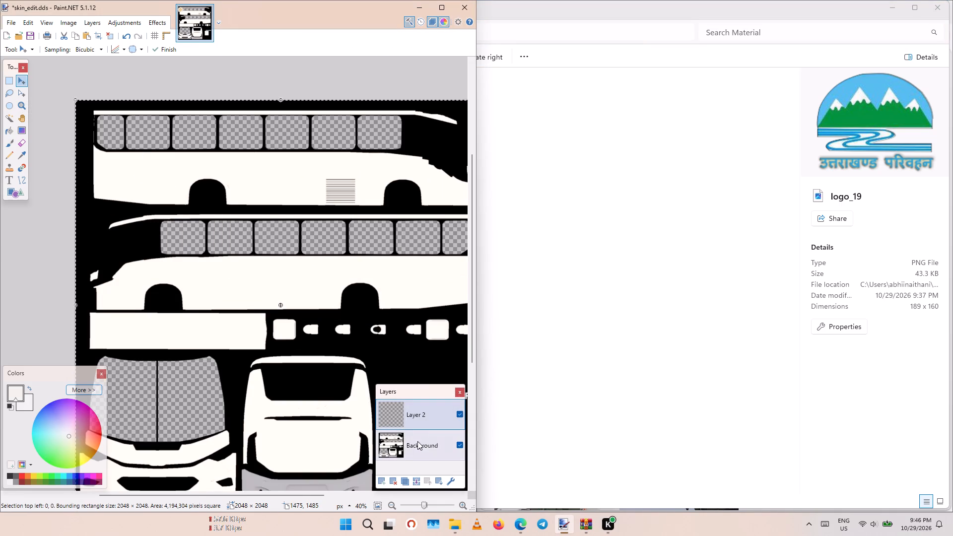
{"action": "left_click", "coordinate": [423, 446]}
{"action": "left_click", "coordinate": [425, 413]}
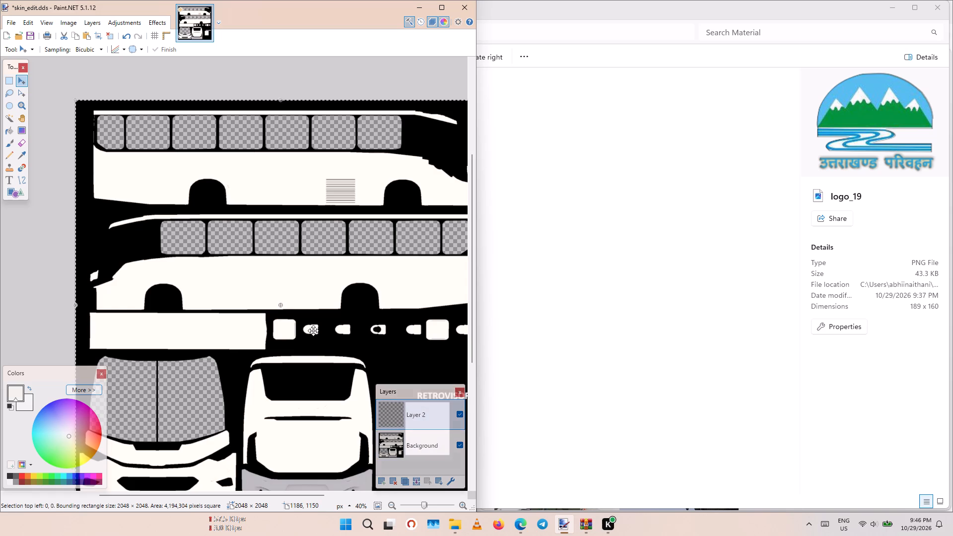
{"action": "key", "text": "ctrl+v"}
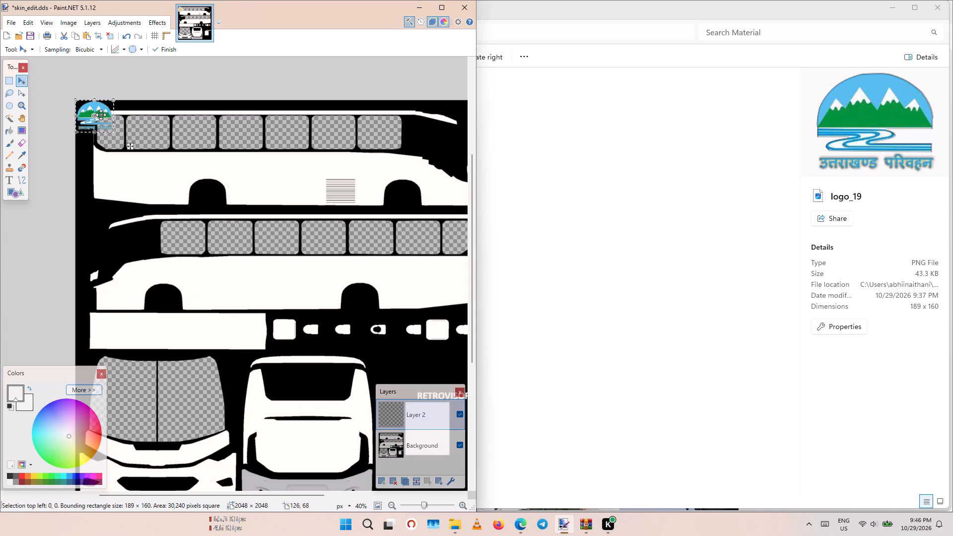
{"action": "left_click_drag", "start_coordinate": [101, 115], "coordinate": [323, 227]}
{"action": "scroll", "coordinate": [318, 247], "scroll_direction": "down", "scroll_amount": 2, "text": "ctrl"}
{"action": "scroll", "coordinate": [322, 286], "scroll_direction": "up", "scroll_amount": 2, "text": "ctrl"}
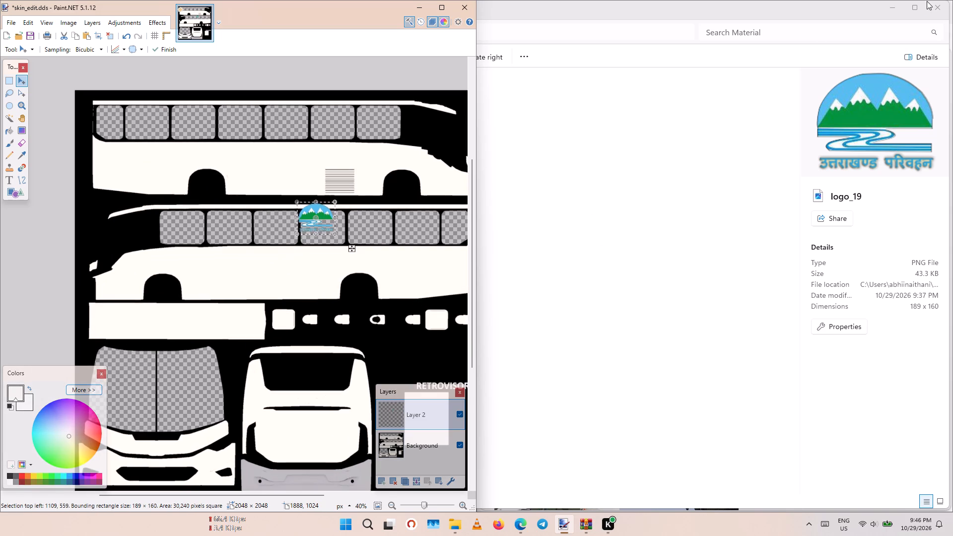
Bring the browser into view and open the full-size StarBus reference photo in its own tab.
{"action": "left_click", "coordinate": [899, 2]}
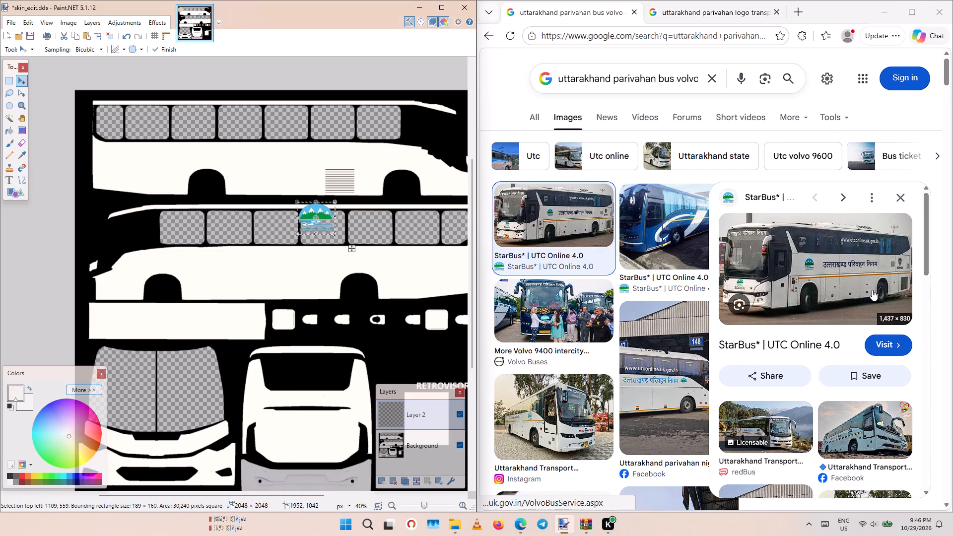
{"action": "left_click", "coordinate": [861, 268]}
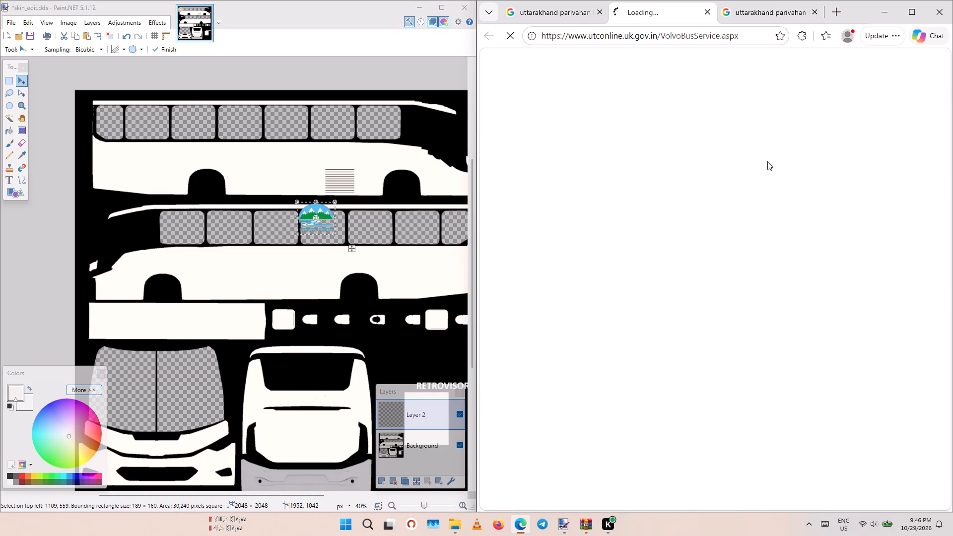
{"action": "left_click", "coordinate": [558, 4]}
{"action": "right_click", "coordinate": [812, 241]}
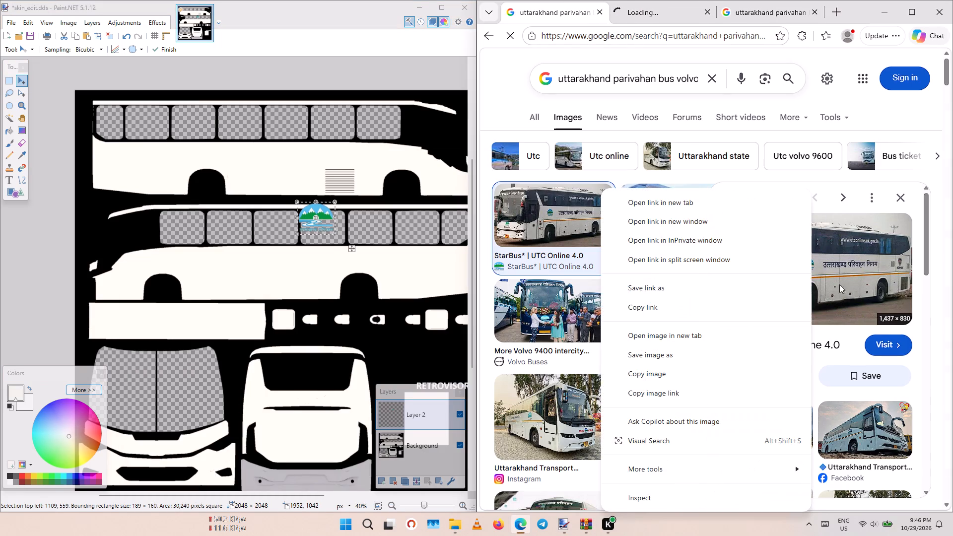
{"action": "left_click", "coordinate": [675, 342]}
{"action": "left_click", "coordinate": [602, 10]}
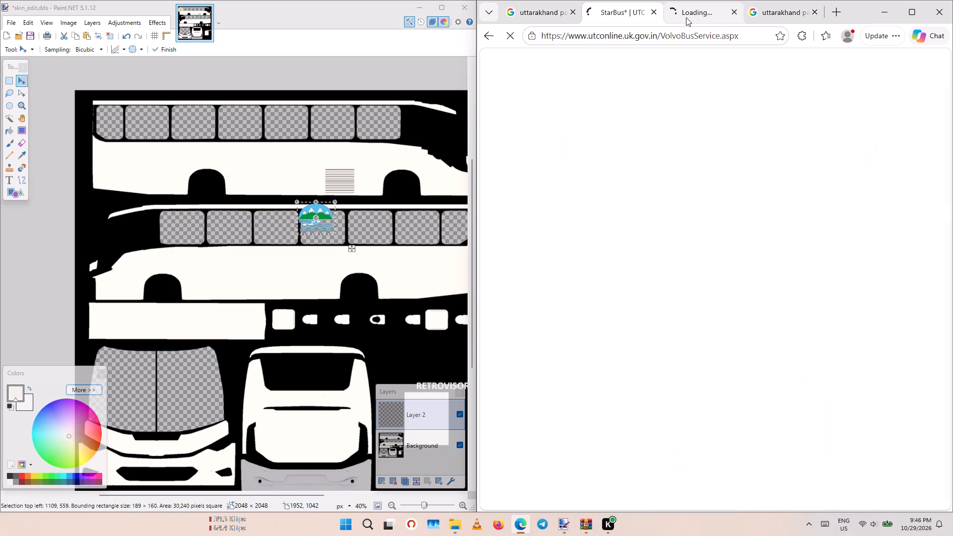
{"action": "left_click", "coordinate": [686, 17]}
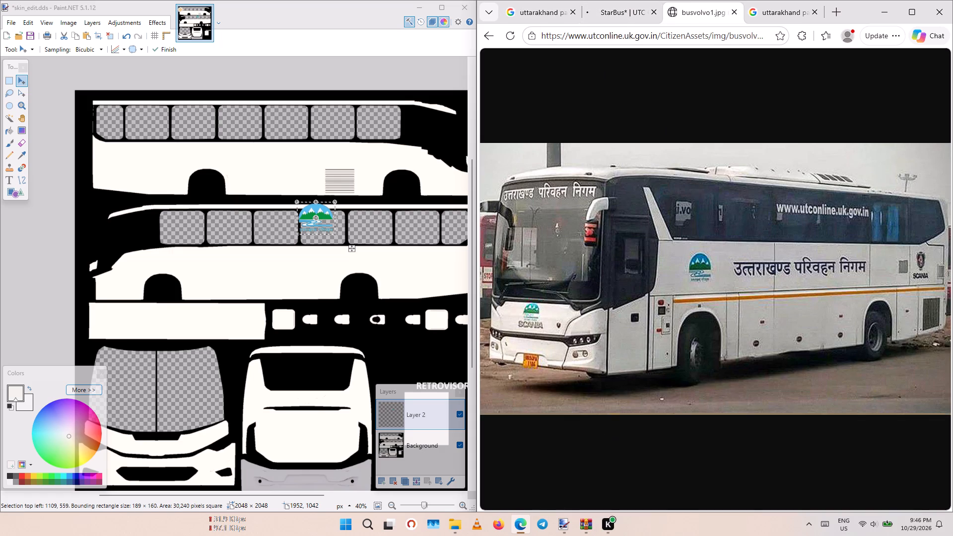
Move the pasted logo from the side windows to the front view's white panel, just below the windshield.
{"action": "scroll", "coordinate": [267, 305], "scroll_direction": "down", "scroll_amount": 2}
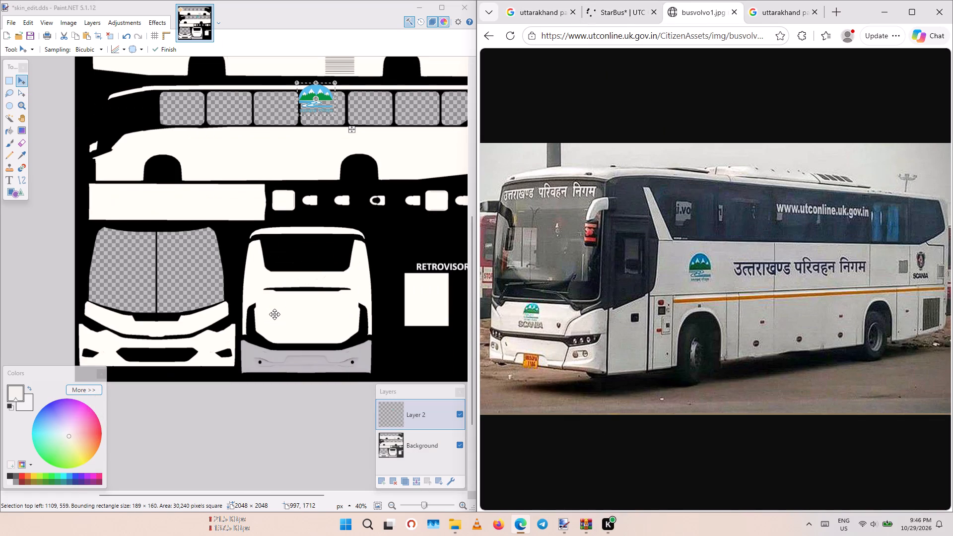
{"action": "scroll", "coordinate": [274, 314], "scroll_direction": "down", "scroll_amount": 2, "text": "ctrl"}
{"action": "scroll", "coordinate": [276, 326], "scroll_direction": "up", "scroll_amount": 1, "text": "shift"}
{"action": "scroll", "coordinate": [276, 326], "scroll_direction": "down", "scroll_amount": 2, "text": "shift"}
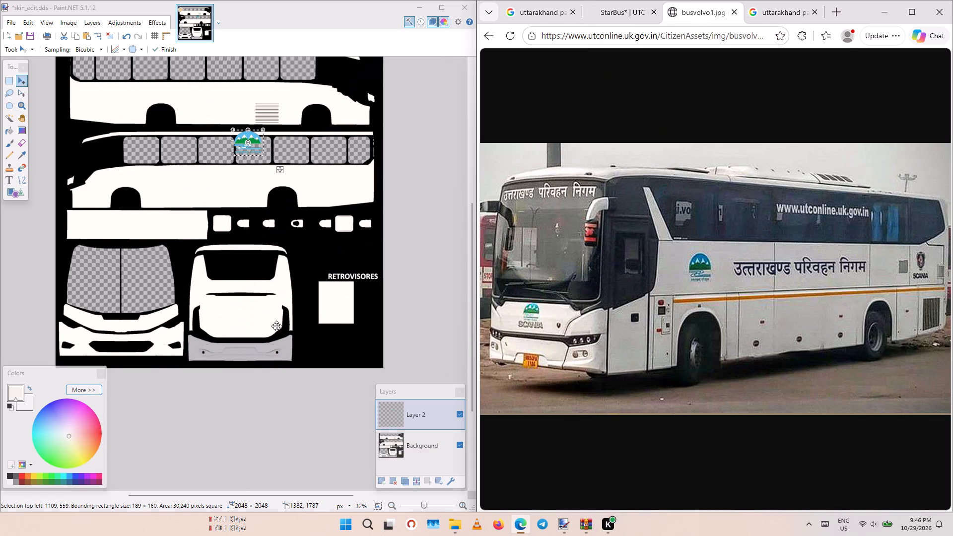
{"action": "scroll", "coordinate": [263, 222], "scroll_direction": "up", "scroll_amount": 1, "text": "ctrl"}
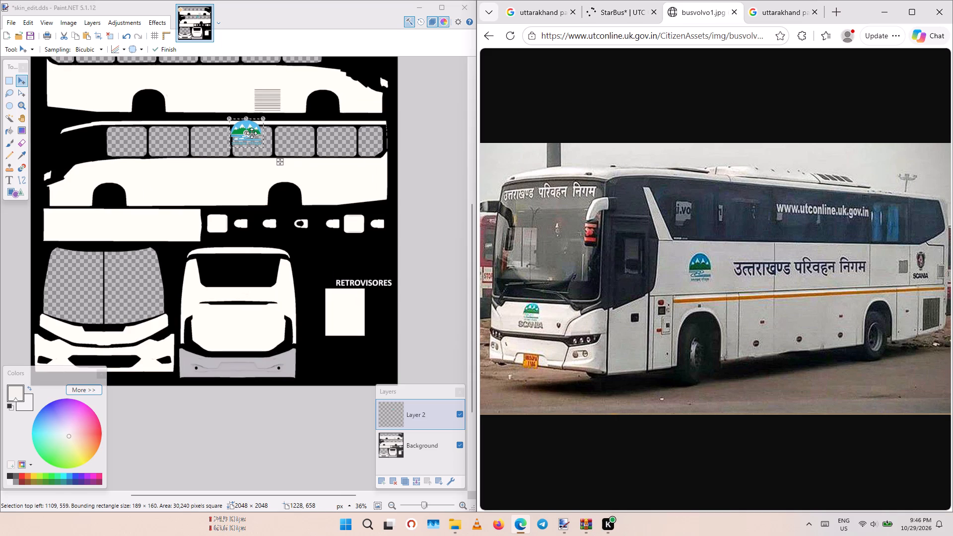
{"action": "left_click_drag", "start_coordinate": [252, 131], "coordinate": [160, 237]}
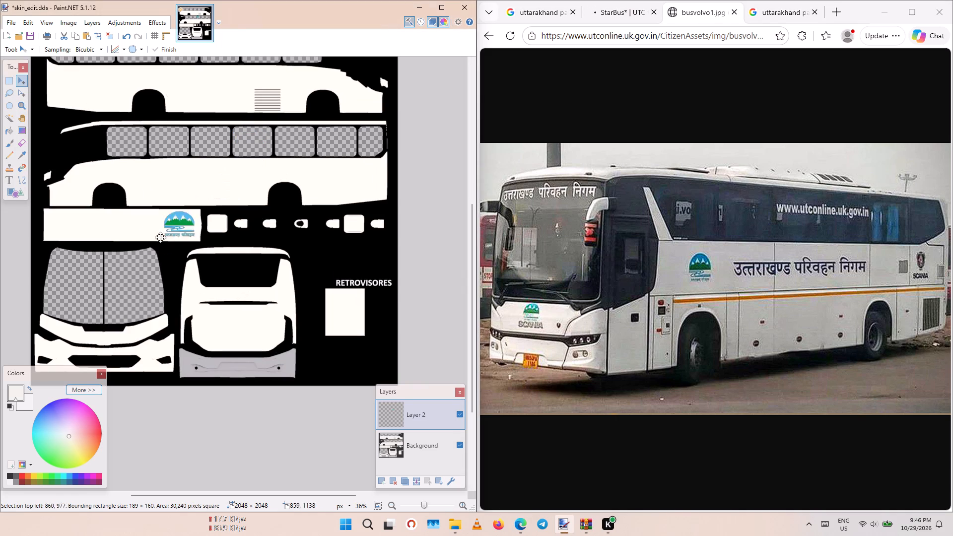
{"action": "left_click_drag", "start_coordinate": [160, 237], "coordinate": [112, 331]}
{"action": "scroll", "coordinate": [132, 338], "scroll_direction": "up", "scroll_amount": 6, "text": "ctrl"}
{"action": "scroll", "coordinate": [132, 338], "scroll_direction": "up", "scroll_amount": 2, "text": "shift"}
{"action": "scroll", "coordinate": [156, 339], "scroll_direction": "up", "scroll_amount": 2, "text": "ctrl"}
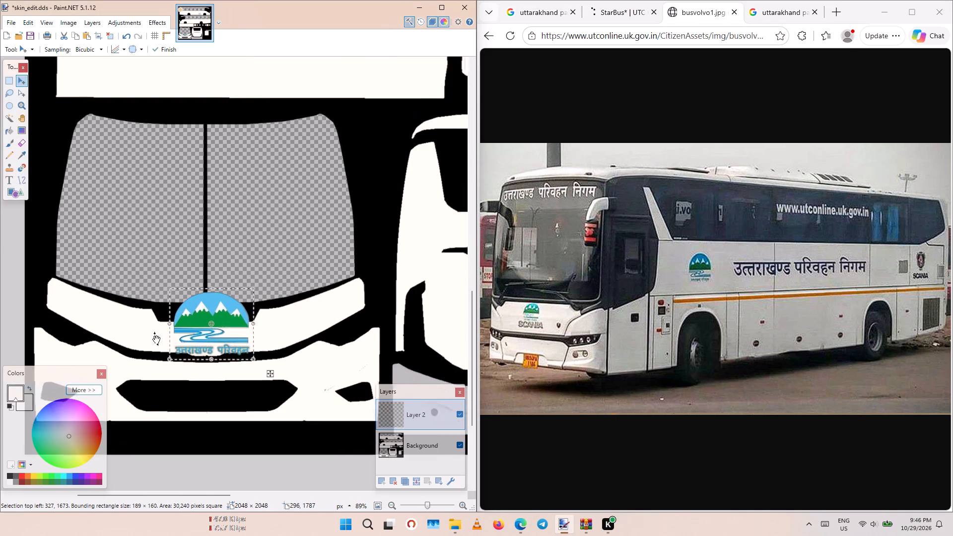
{"action": "scroll", "coordinate": [156, 339], "scroll_direction": "up", "scroll_amount": 1, "text": "ctrl"}
Shrink the logo to about 95 × 68 px and centre it within the front panel below the windshield.
{"action": "left_click_drag", "start_coordinate": [219, 282], "coordinate": [219, 283]}
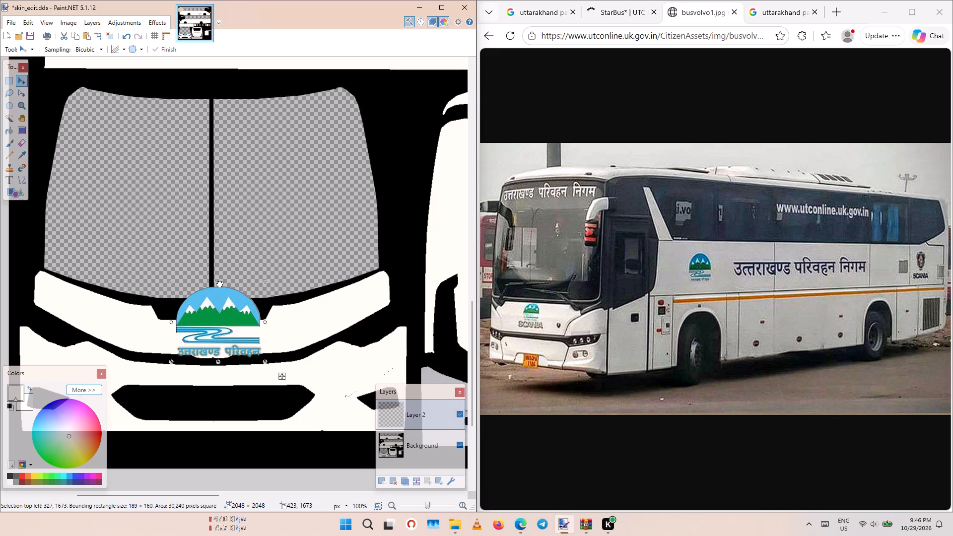
{"action": "left_click_drag", "start_coordinate": [219, 283], "coordinate": [220, 315]}
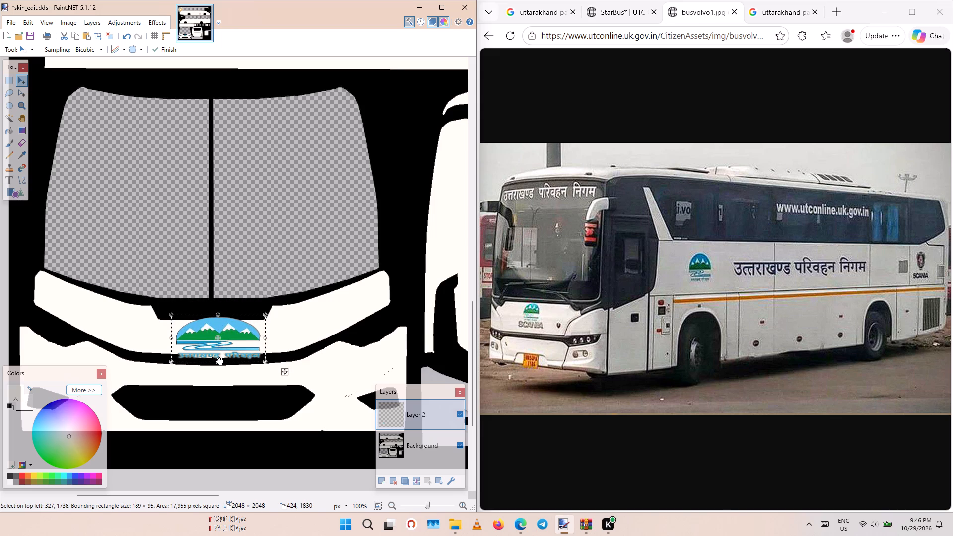
{"action": "left_click_drag", "start_coordinate": [219, 361], "coordinate": [225, 357]}
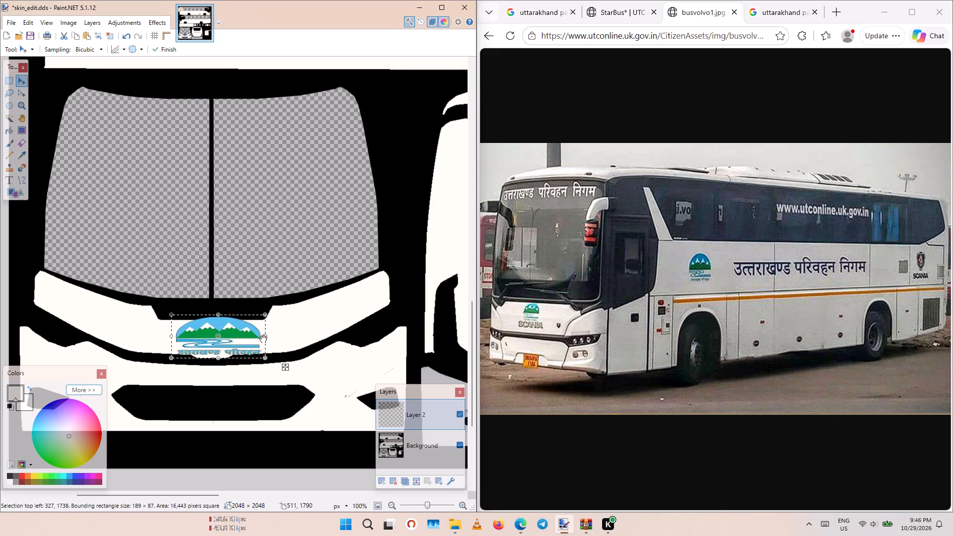
{"action": "left_click_drag", "start_coordinate": [263, 338], "coordinate": [237, 335]}
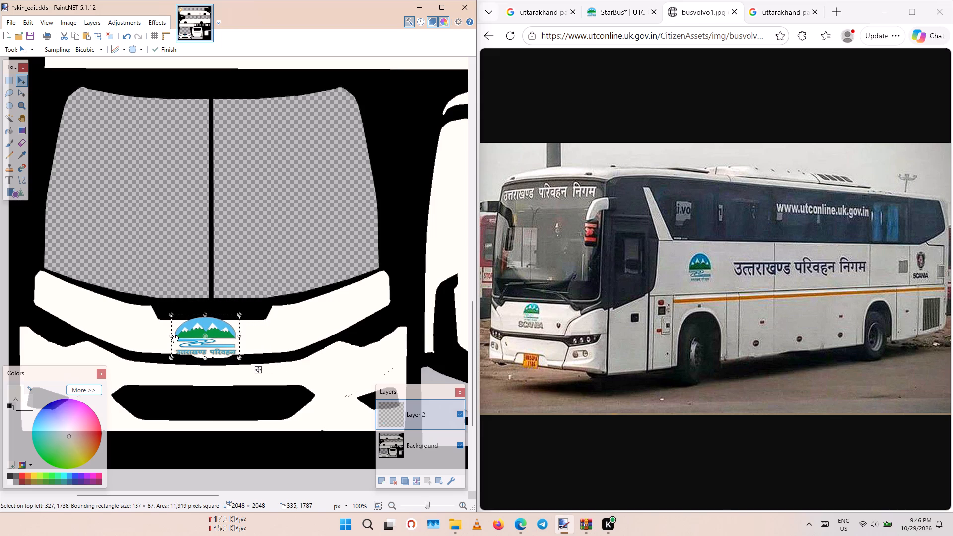
{"action": "left_click_drag", "start_coordinate": [173, 338], "coordinate": [194, 344]}
{"action": "left_click_drag", "start_coordinate": [215, 317], "coordinate": [215, 321]}
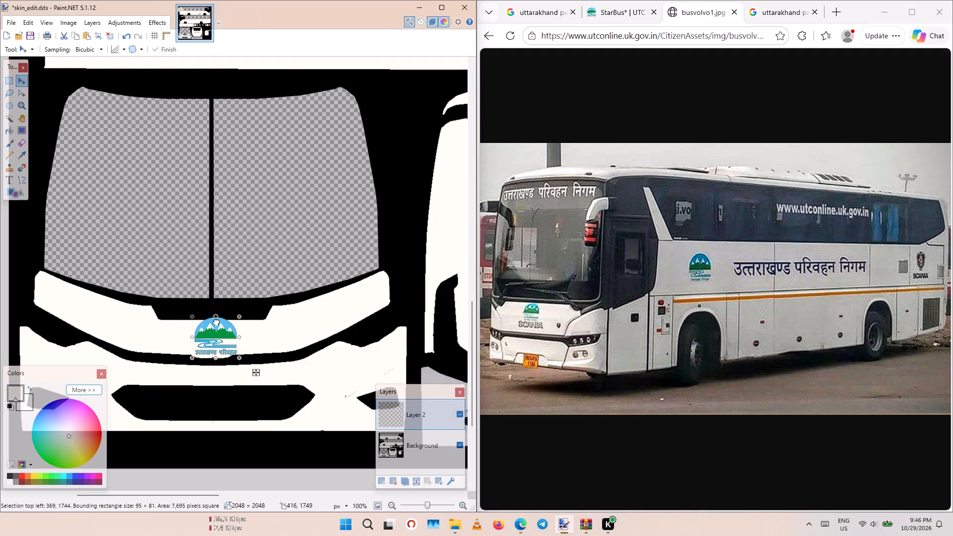
{"action": "left_click_drag", "start_coordinate": [215, 321], "coordinate": [217, 327]}
{"action": "left_click", "coordinate": [218, 335]}
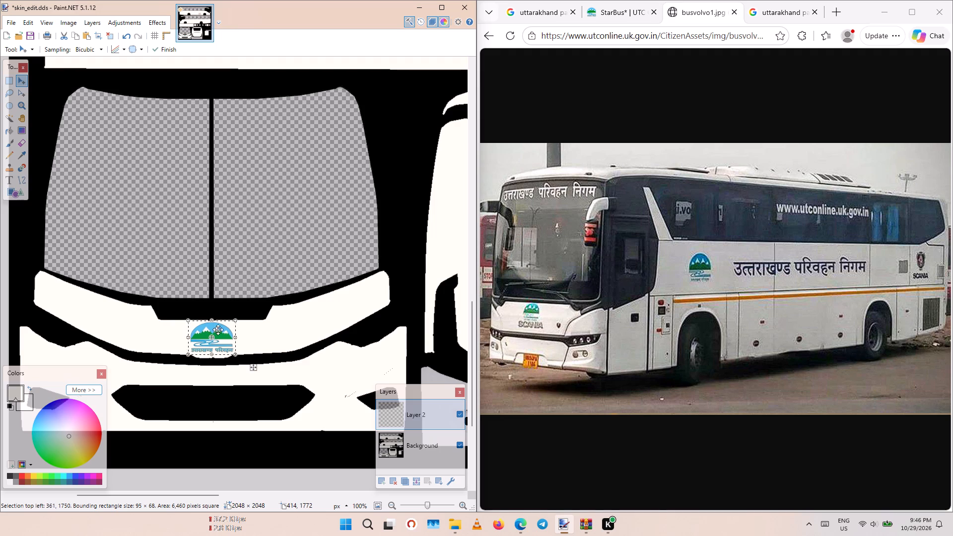
Check the logo's placement on the front view and look over the surrounding parts of the bus template.
{"action": "scroll", "coordinate": [298, 326], "scroll_direction": "down", "scroll_amount": 1}
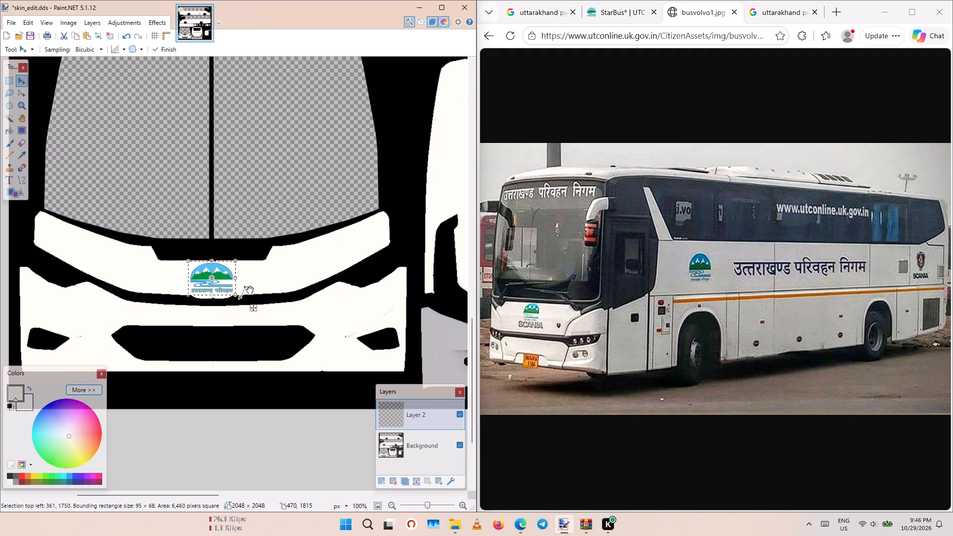
{"action": "scroll", "coordinate": [253, 288], "scroll_direction": "down", "scroll_amount": 1}
{"action": "scroll", "coordinate": [254, 310], "scroll_direction": "down", "scroll_amount": 2, "text": "ctrl"}
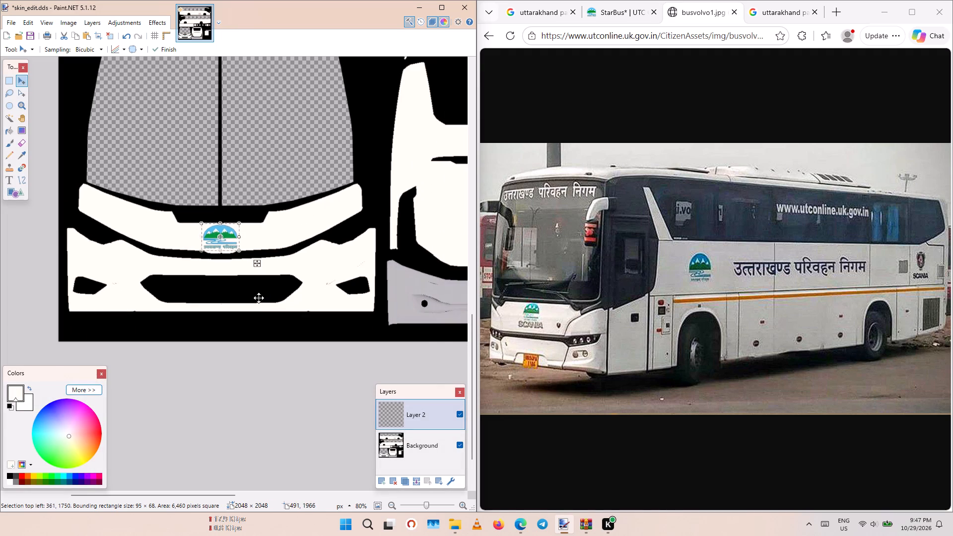
{"action": "scroll", "coordinate": [264, 292], "scroll_direction": "up", "scroll_amount": 2}
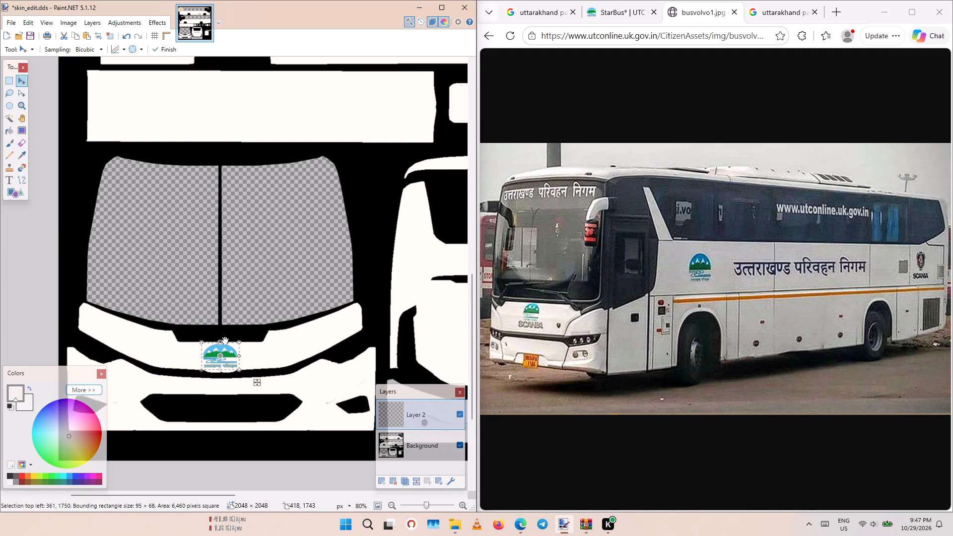
{"action": "scroll", "coordinate": [283, 284], "scroll_direction": "down", "scroll_amount": 1}
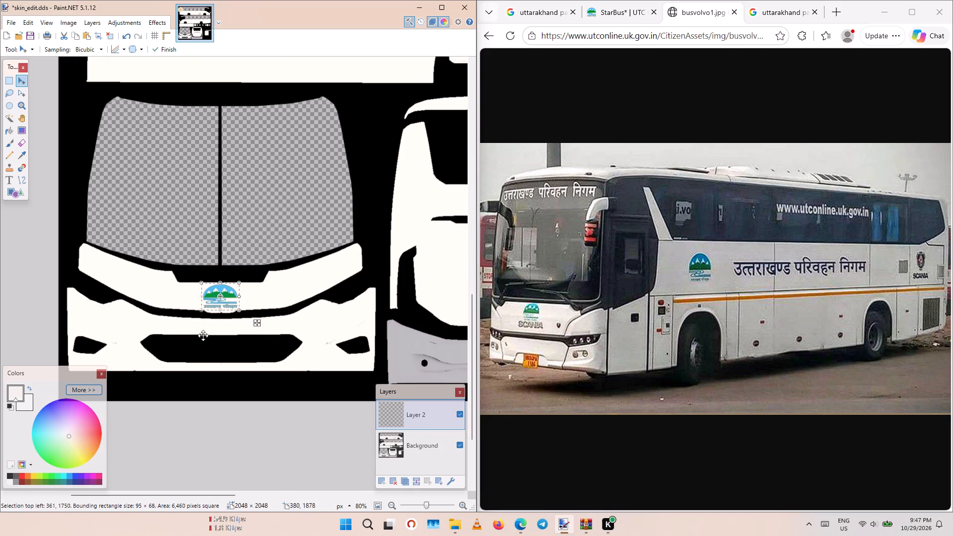
{"action": "scroll", "coordinate": [262, 354], "scroll_direction": "up", "scroll_amount": 1}
{"action": "scroll", "coordinate": [289, 313], "scroll_direction": "down", "scroll_amount": 1}
{"action": "scroll", "coordinate": [298, 261], "scroll_direction": "up", "scroll_amount": 3}
{"action": "scroll", "coordinate": [281, 263], "scroll_direction": "down", "scroll_amount": 1}
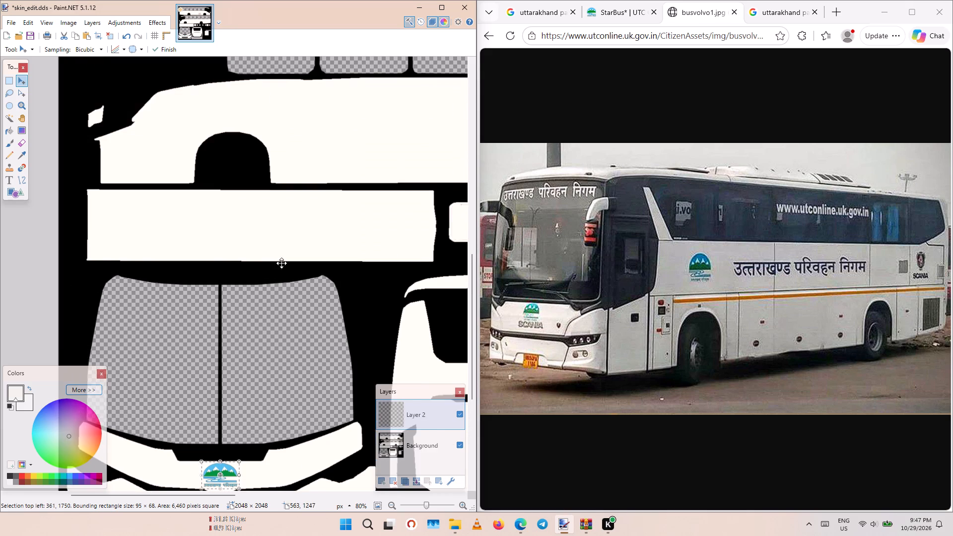
Copy the selected logo on the front view's white panel below the windshield.
{"action": "scroll", "coordinate": [289, 222], "scroll_direction": "up", "scroll_amount": 2}
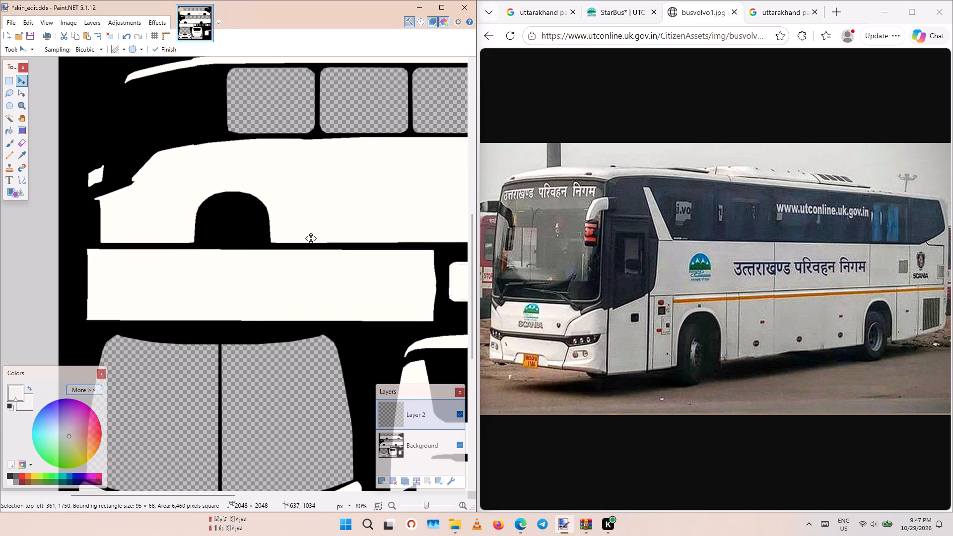
{"action": "scroll", "coordinate": [288, 265], "scroll_direction": "down", "scroll_amount": 3}
{"action": "right_click", "coordinate": [228, 346]}
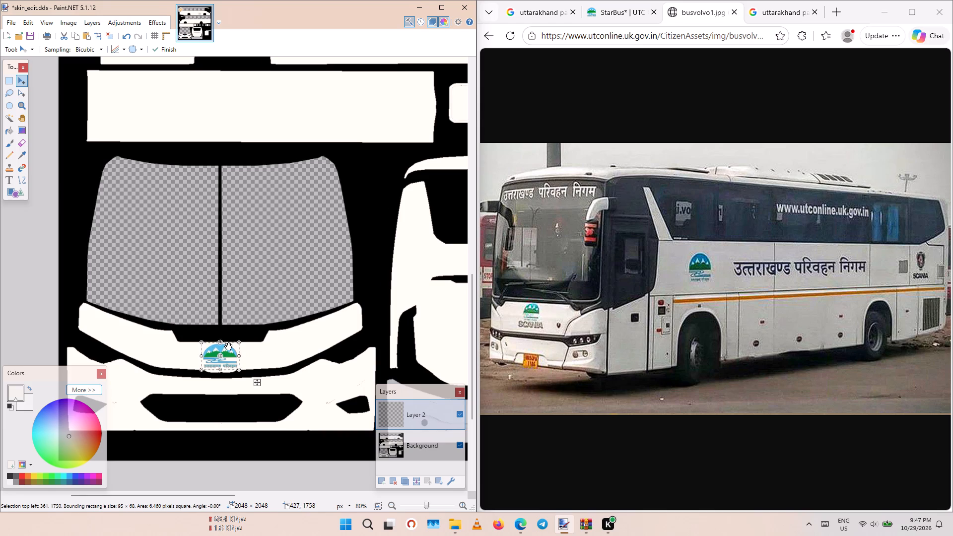
{"action": "right_click", "coordinate": [229, 347]}
{"action": "key", "text": "ctrl+c"}
Add a new layer above Layer 2 and keep it as the active layer.
{"action": "scroll", "coordinate": [298, 300], "scroll_direction": "down", "scroll_amount": 3, "text": "shift"}
{"action": "scroll", "coordinate": [299, 289], "scroll_direction": "down", "scroll_amount": 4, "text": "ctrl"}
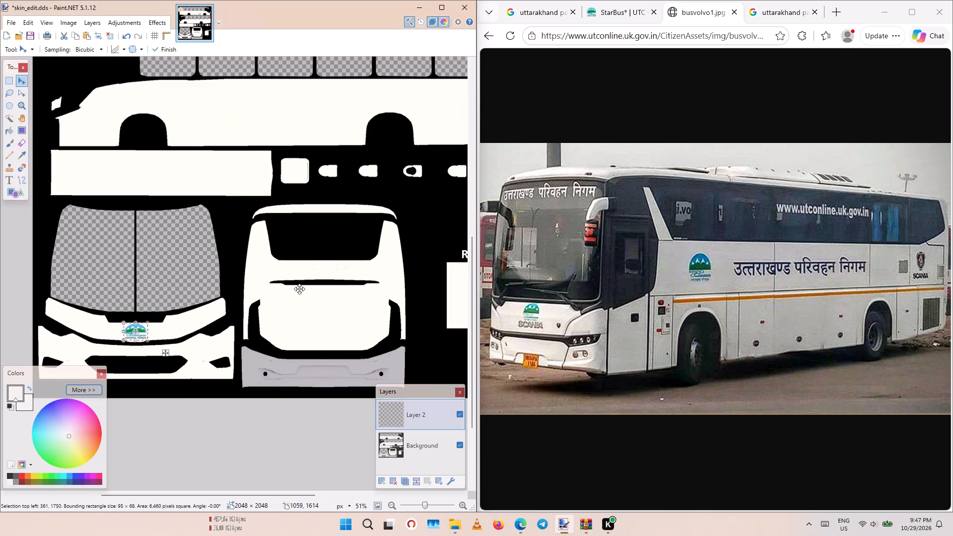
{"action": "scroll", "coordinate": [281, 304], "scroll_direction": "up", "scroll_amount": 1}
{"action": "scroll", "coordinate": [325, 289], "scroll_direction": "up", "scroll_amount": 1}
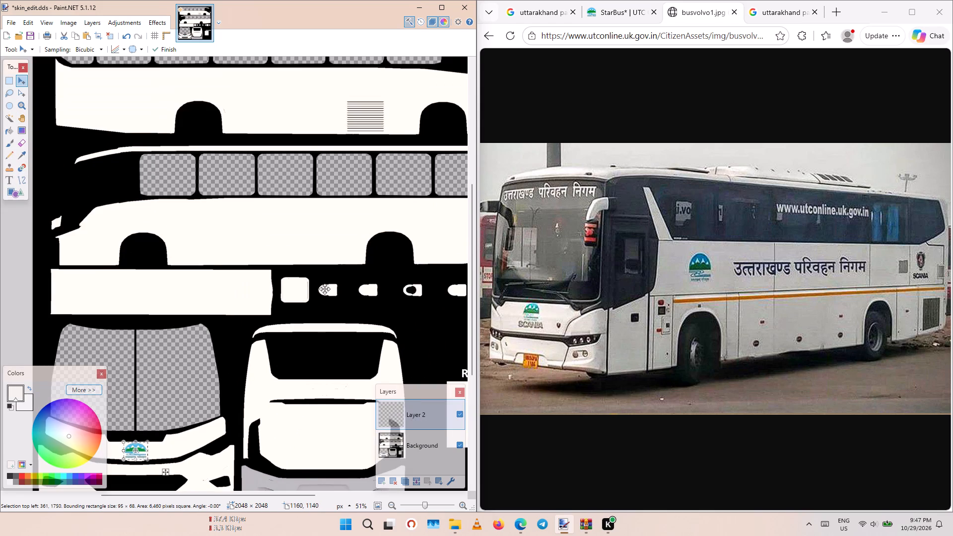
{"action": "scroll", "coordinate": [325, 289], "scroll_direction": "down", "scroll_amount": 2}
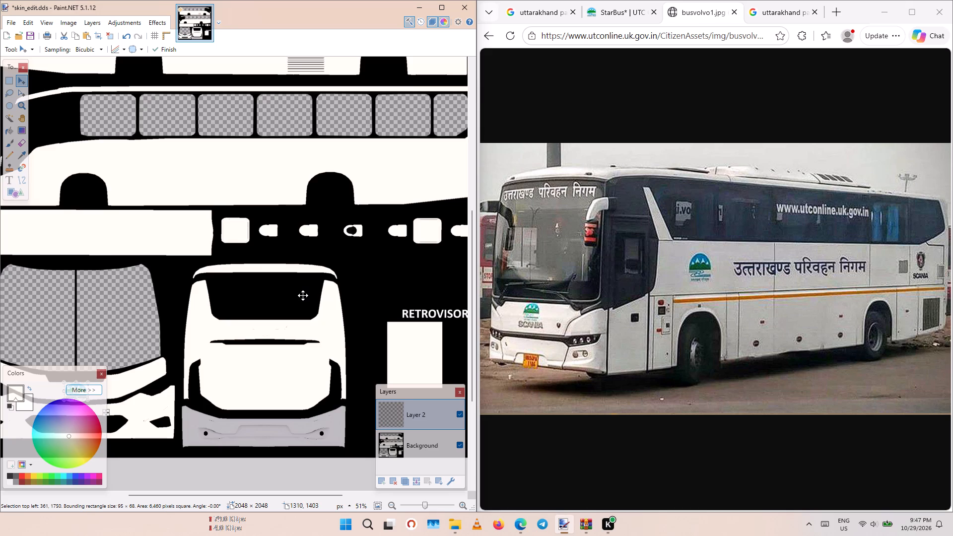
{"action": "scroll", "coordinate": [303, 295], "scroll_direction": "down", "scroll_amount": 3, "text": "ctrl"}
{"action": "scroll", "coordinate": [303, 295], "scroll_direction": "up", "scroll_amount": 1}
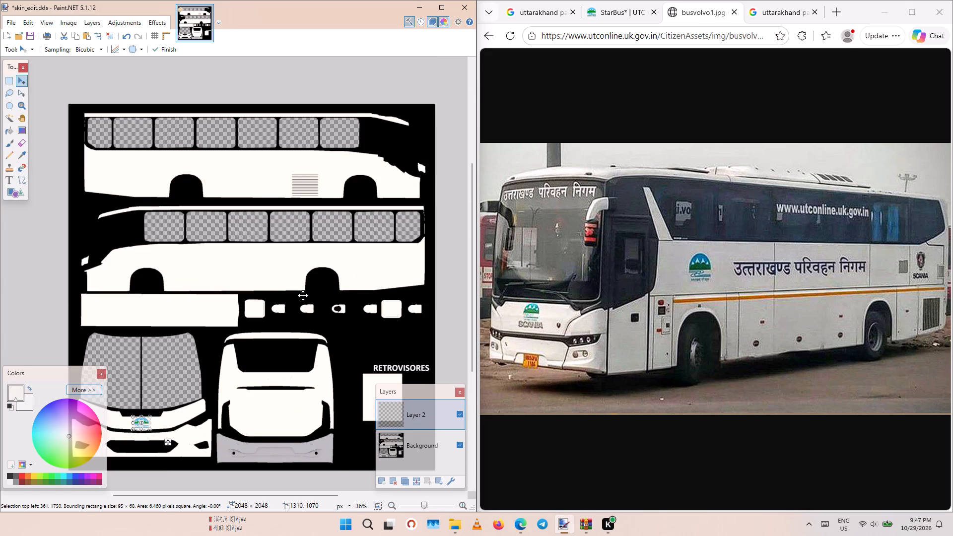
{"action": "left_click", "coordinate": [387, 481]}
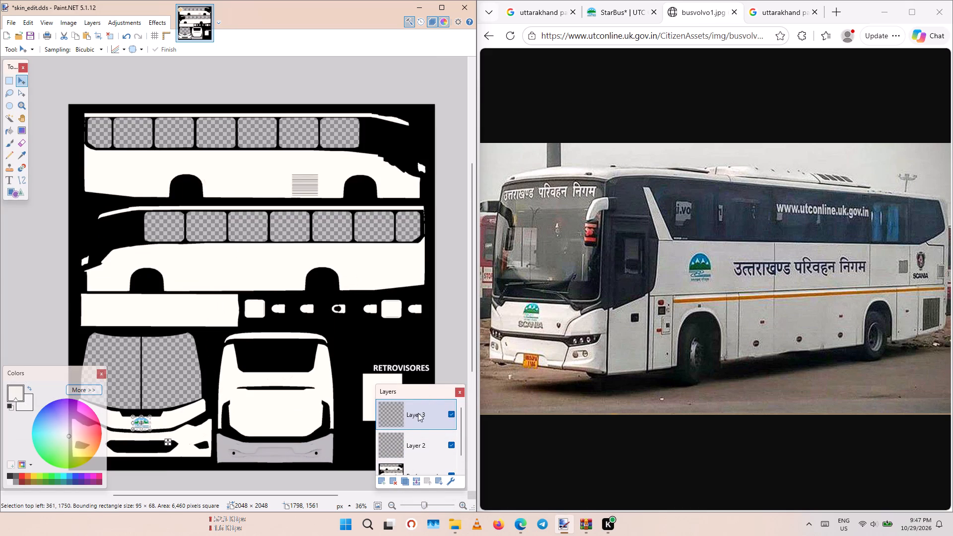
{"action": "left_click", "coordinate": [417, 437]}
{"action": "left_click", "coordinate": [421, 412]}
{"action": "left_click", "coordinate": [418, 443]}
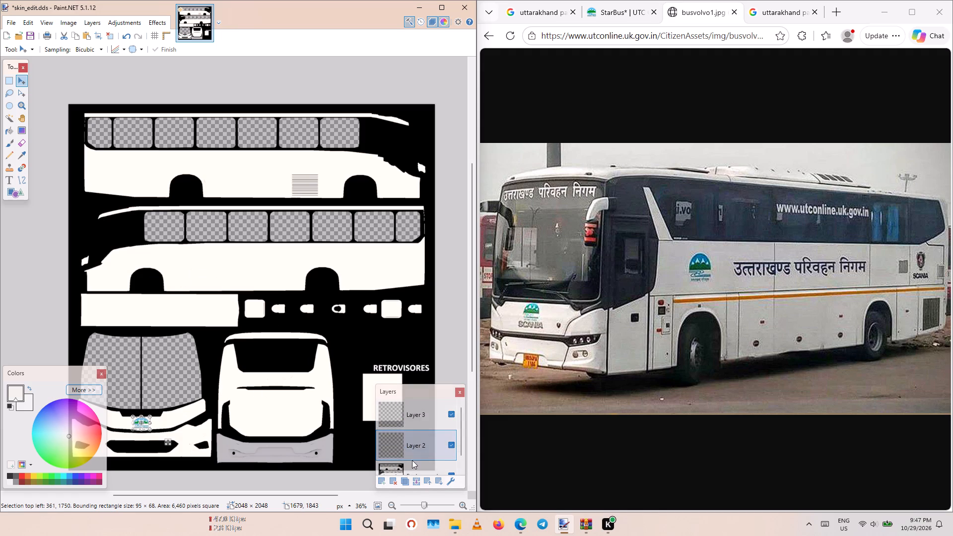
{"action": "left_click", "coordinate": [424, 420]}
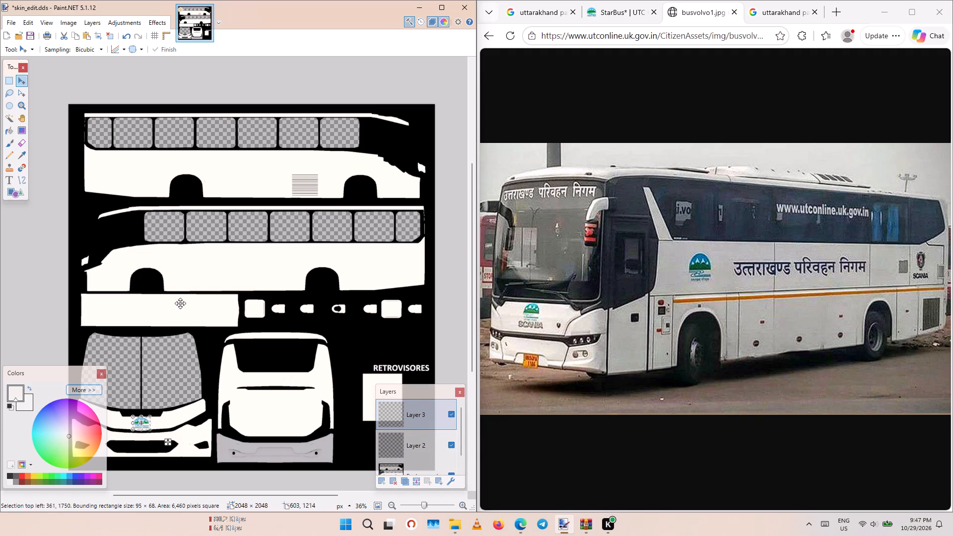
Paste the copied logo onto the new layer and move it to the long white panel above the windshield.
{"action": "left_click", "coordinate": [177, 271]}
{"action": "key", "text": "ctrl+v"}
{"action": "left_click_drag", "start_coordinate": [145, 427], "coordinate": [167, 432]}
{"action": "key", "text": "ctrl+z"}
{"action": "scroll", "coordinate": [141, 421], "scroll_direction": "up", "scroll_amount": 10, "text": "ctrl"}
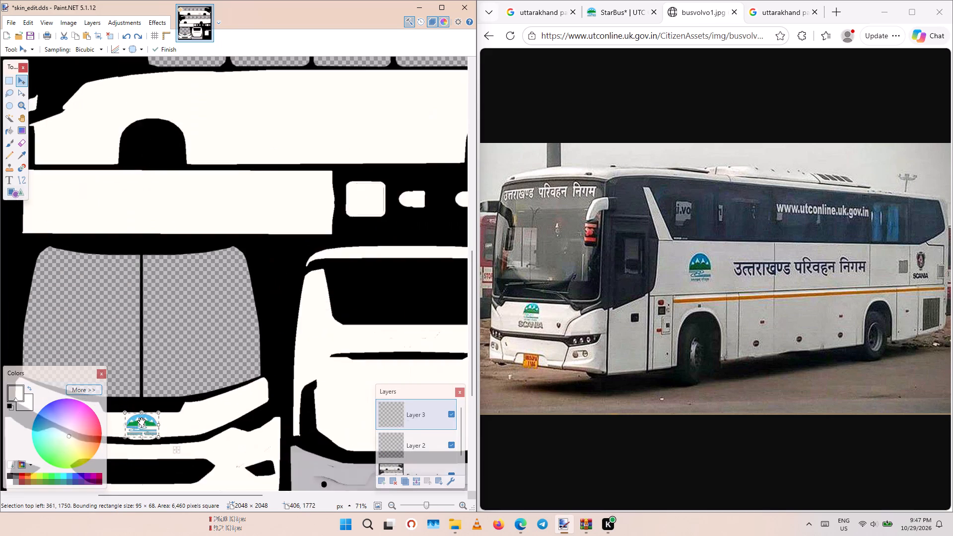
{"action": "left_click_drag", "start_coordinate": [184, 461], "coordinate": [262, 381]}
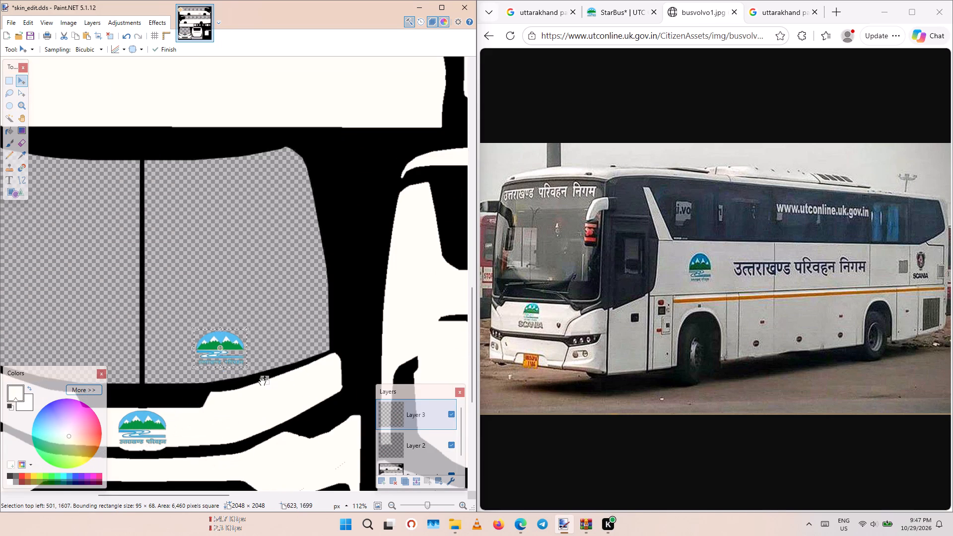
{"action": "scroll", "coordinate": [260, 388], "scroll_direction": "down", "scroll_amount": 5, "text": "ctrl"}
{"action": "left_click_drag", "start_coordinate": [271, 392], "coordinate": [251, 233]}
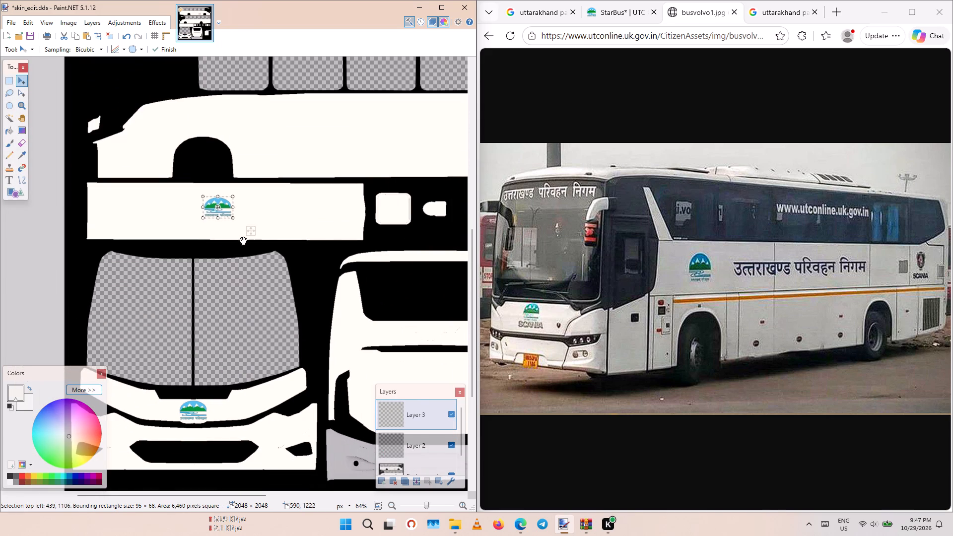
Examine the placement of both logos and check the layers that hold them.
{"action": "scroll", "coordinate": [239, 258], "scroll_direction": "up", "scroll_amount": 2, "text": "ctrl"}
{"action": "scroll", "coordinate": [249, 402], "scroll_direction": "up", "scroll_amount": 2}
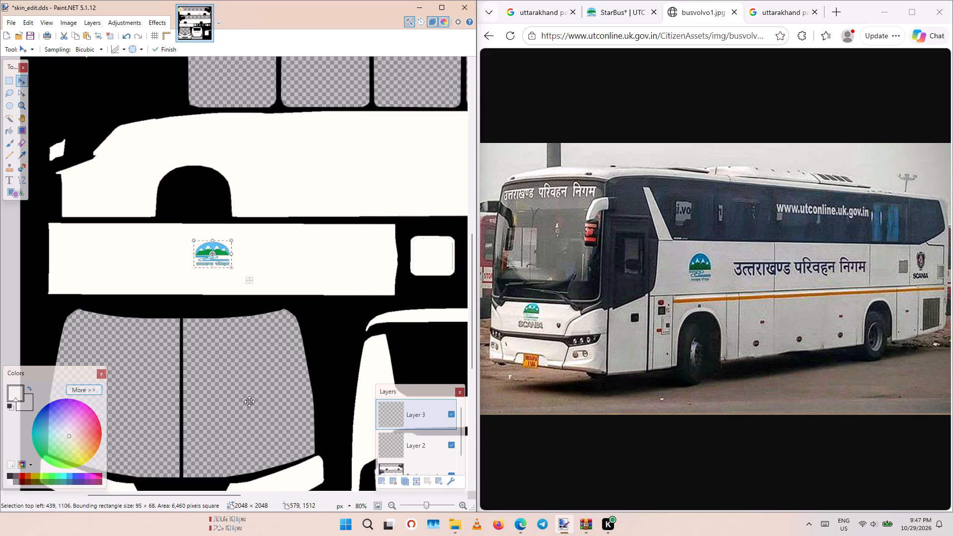
{"action": "scroll", "coordinate": [249, 401], "scroll_direction": "down", "scroll_amount": 2, "text": "ctrl"}
{"action": "left_click", "coordinate": [408, 446]}
{"action": "scroll", "coordinate": [272, 370], "scroll_direction": "down", "scroll_amount": 3}
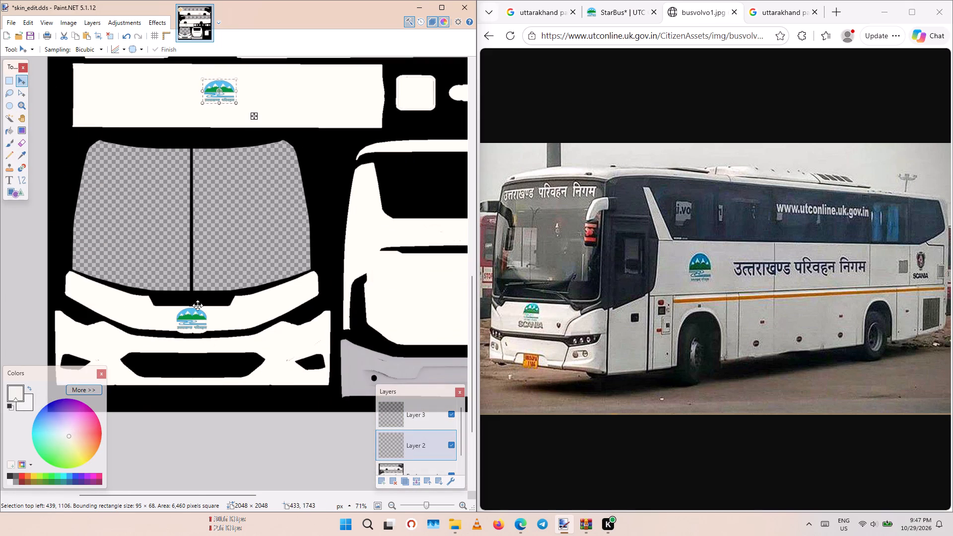
{"action": "scroll", "coordinate": [417, 427], "scroll_direction": "down", "scroll_amount": 1}
{"action": "left_click", "coordinate": [413, 456]}
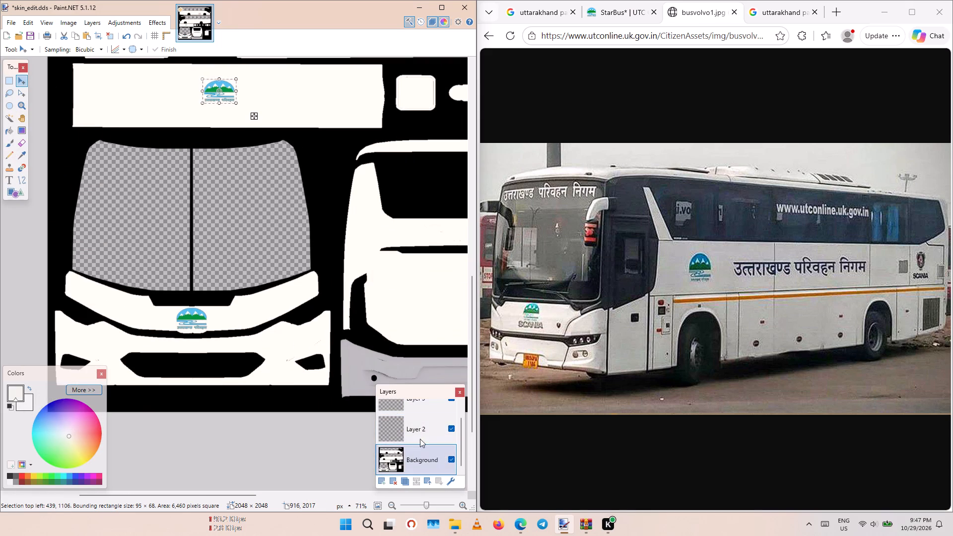
{"action": "left_click", "coordinate": [422, 428]}
{"action": "left_click", "coordinate": [421, 403]}
{"action": "left_click", "coordinate": [201, 323]}
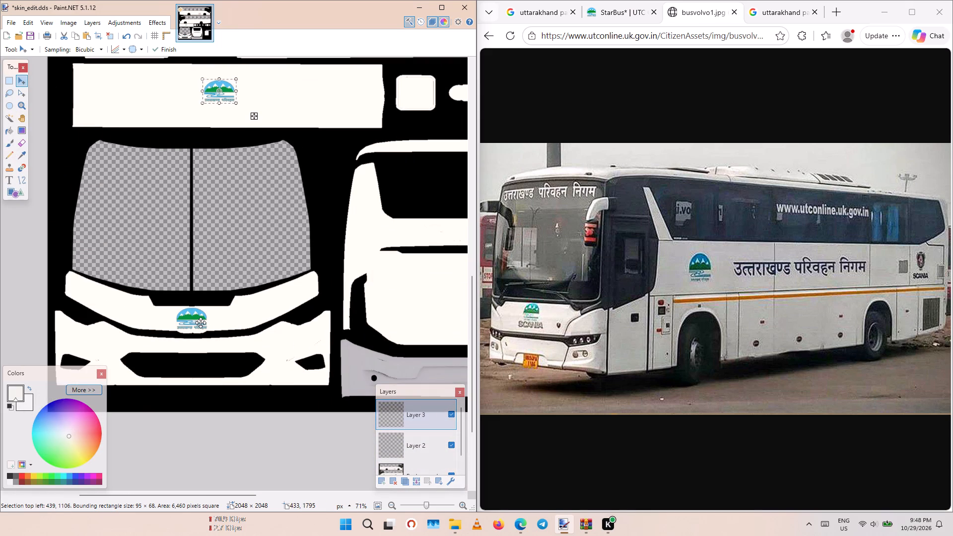
{"action": "scroll", "coordinate": [220, 283], "scroll_direction": "up", "scroll_amount": 2, "text": "ctrl"}
{"action": "scroll", "coordinate": [225, 279], "scroll_direction": "down", "scroll_amount": 6, "text": "ctrl"}
{"action": "scroll", "coordinate": [238, 257], "scroll_direction": "up", "scroll_amount": 2}
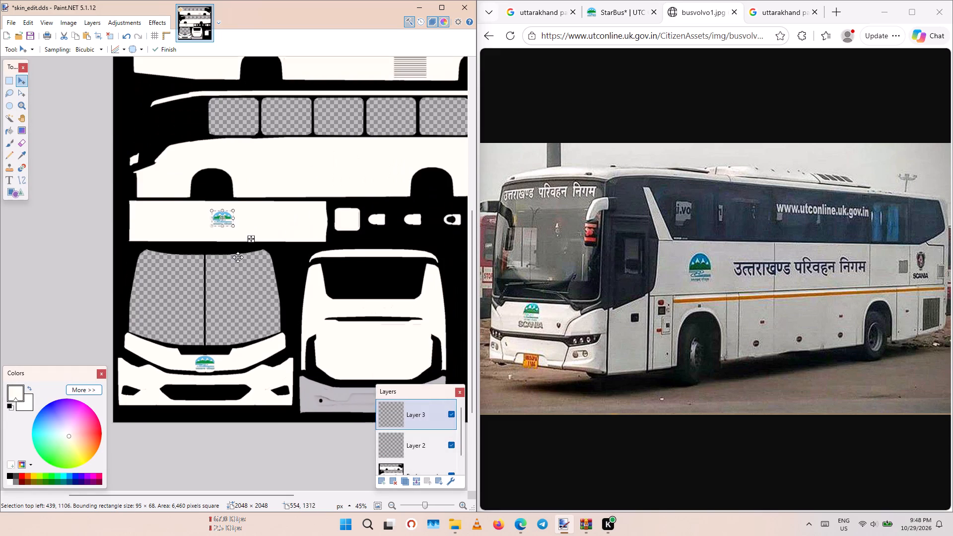
{"action": "scroll", "coordinate": [231, 272], "scroll_direction": "up", "scroll_amount": 3}
{"action": "scroll", "coordinate": [236, 281], "scroll_direction": "up", "scroll_amount": 1, "text": "ctrl"}
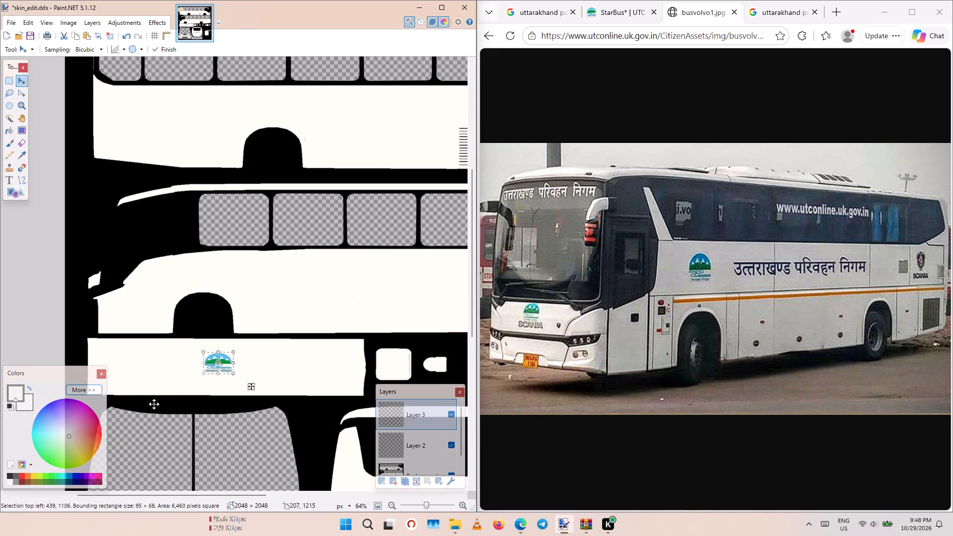
Move the logo copy to the lower side view's white body, beneath the first window behind the front wheel arch, and widen it to 98 × 68 px.
{"action": "left_click_drag", "start_coordinate": [227, 362], "coordinate": [228, 264]}
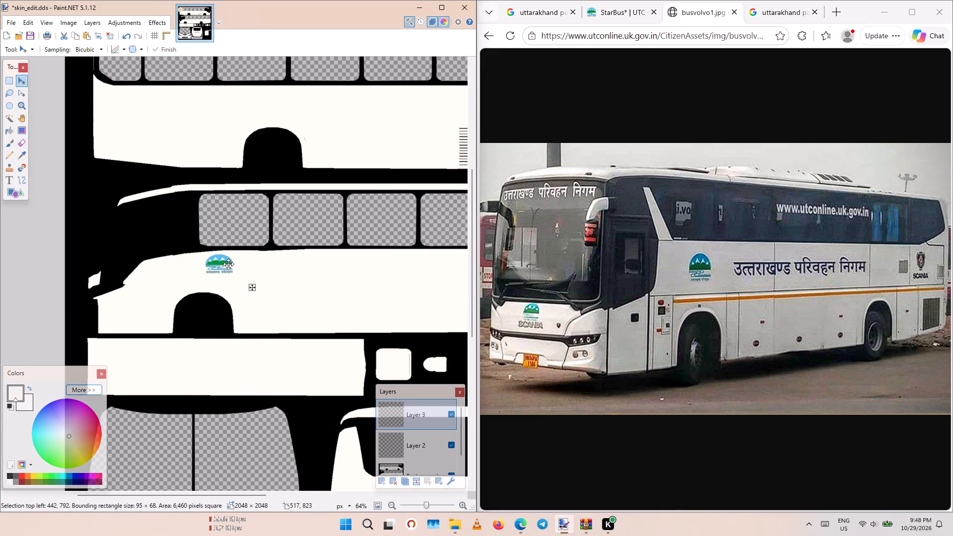
{"action": "left_click_drag", "start_coordinate": [228, 264], "coordinate": [262, 268]}
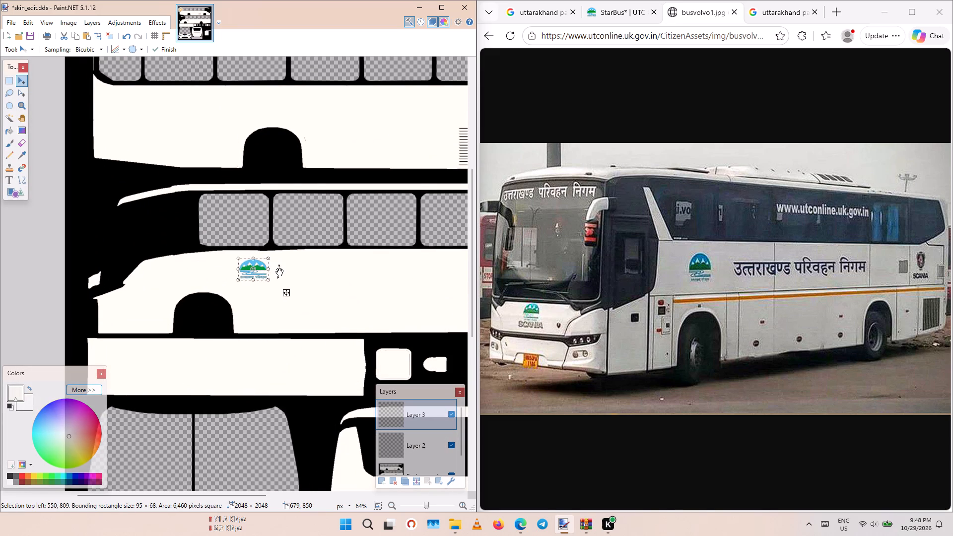
{"action": "scroll", "coordinate": [279, 271], "scroll_direction": "down", "scroll_amount": 2, "text": "ctrl"}
{"action": "scroll", "coordinate": [338, 272], "scroll_direction": "down", "scroll_amount": 1, "text": "ctrl"}
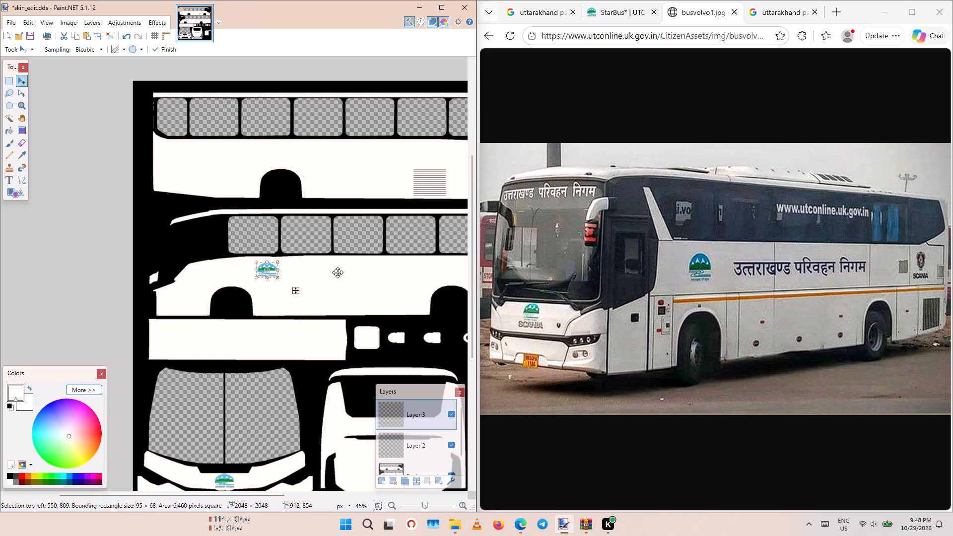
{"action": "scroll", "coordinate": [338, 272], "scroll_direction": "down", "scroll_amount": 2, "text": "shift"}
{"action": "scroll", "coordinate": [167, 283], "scroll_direction": "up", "scroll_amount": 4, "text": "ctrl"}
{"action": "left_click_drag", "start_coordinate": [145, 263], "coordinate": [148, 263]}
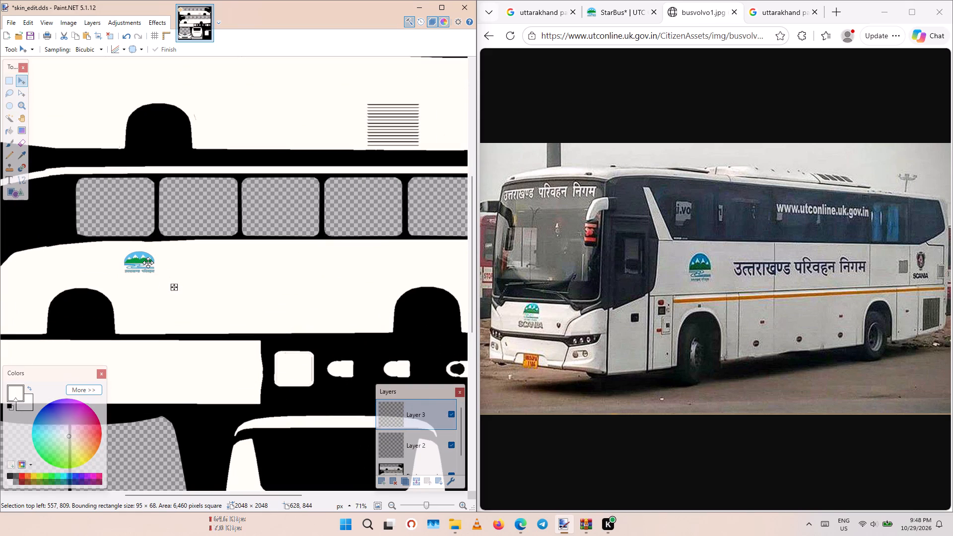
{"action": "left_click_drag", "start_coordinate": [148, 263], "coordinate": [150, 263]}
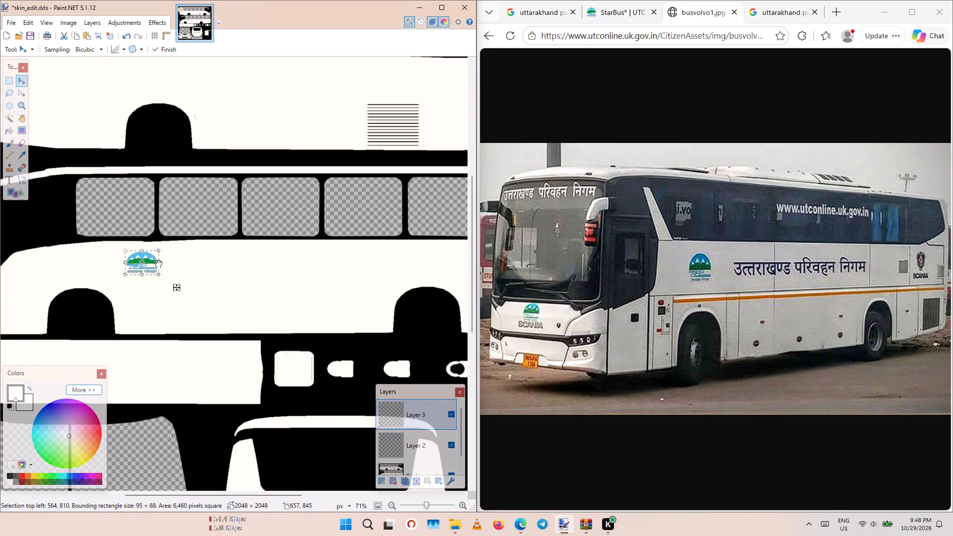
{"action": "left_click", "coordinate": [158, 263]}
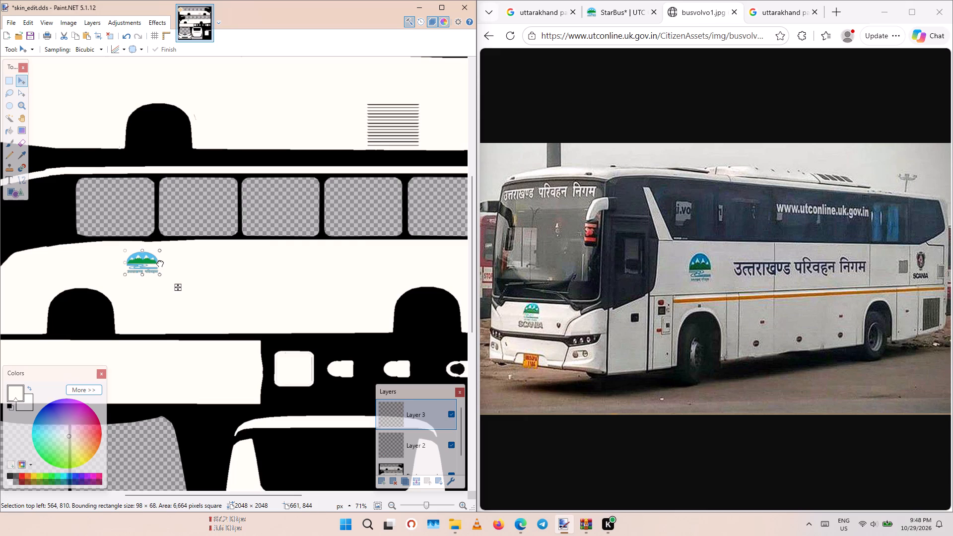
Look over both side views of the bus template to compare the logo's placement with the reference photo.
{"action": "scroll", "coordinate": [193, 267], "scroll_direction": "down", "scroll_amount": 2, "text": "ctrl"}
{"action": "scroll", "coordinate": [178, 273], "scroll_direction": "down", "scroll_amount": 2, "text": "shift"}
{"action": "scroll", "coordinate": [178, 273], "scroll_direction": "up", "scroll_amount": 2, "text": "shift"}
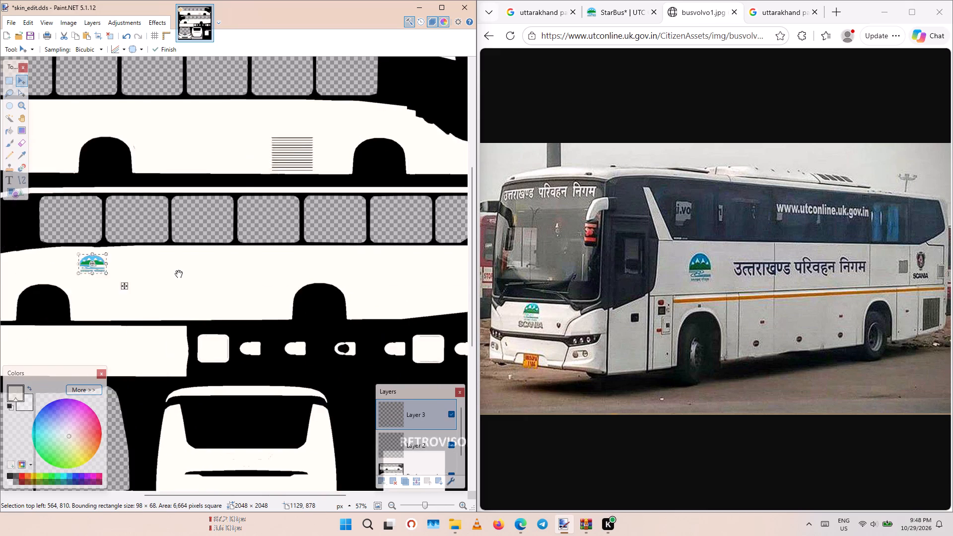
{"action": "scroll", "coordinate": [178, 273], "scroll_direction": "up", "scroll_amount": 1, "text": "shift"}
{"action": "scroll", "coordinate": [215, 267], "scroll_direction": "down", "scroll_amount": 3, "text": "ctrl"}
{"action": "scroll", "coordinate": [269, 274], "scroll_direction": "up", "scroll_amount": 2, "text": "shift"}
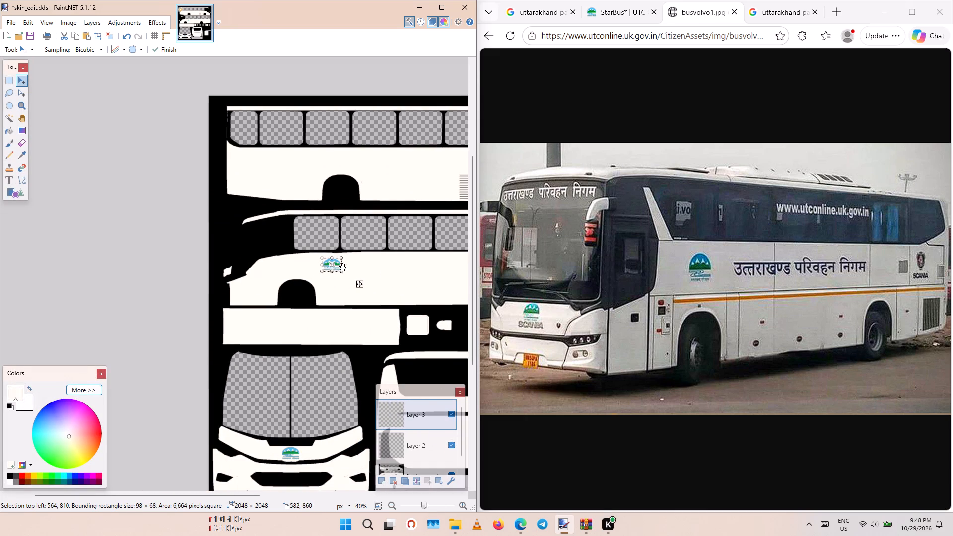
{"action": "scroll", "coordinate": [342, 267], "scroll_direction": "down", "scroll_amount": 2, "text": "shift"}
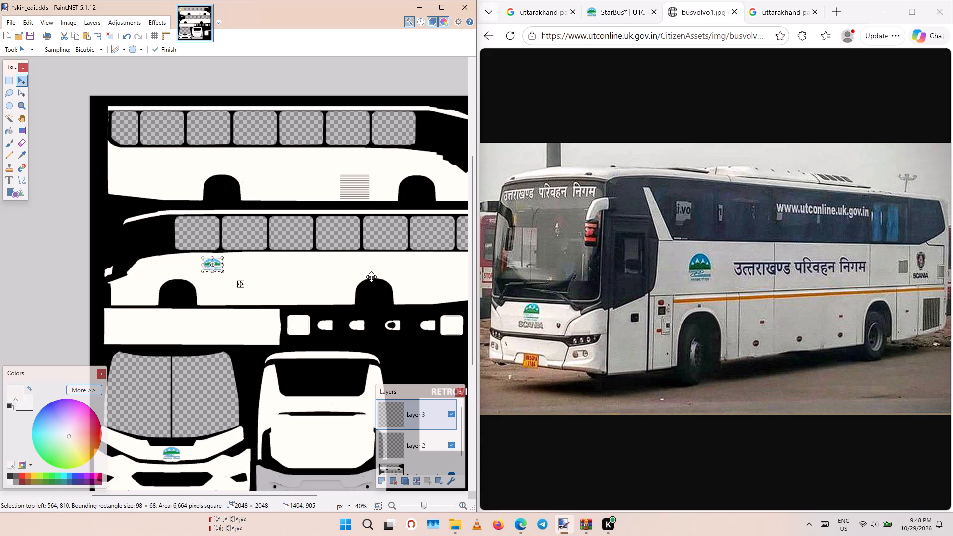
{"action": "scroll", "coordinate": [367, 261], "scroll_direction": "up", "scroll_amount": 3}
{"action": "scroll", "coordinate": [367, 261], "scroll_direction": "down", "scroll_amount": 1}
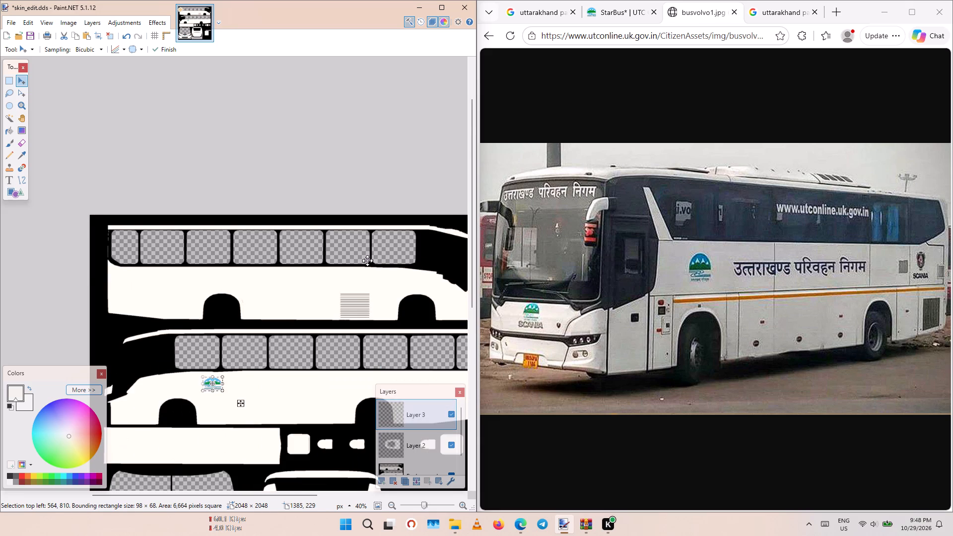
{"action": "scroll", "coordinate": [367, 261], "scroll_direction": "down", "scroll_amount": 2}
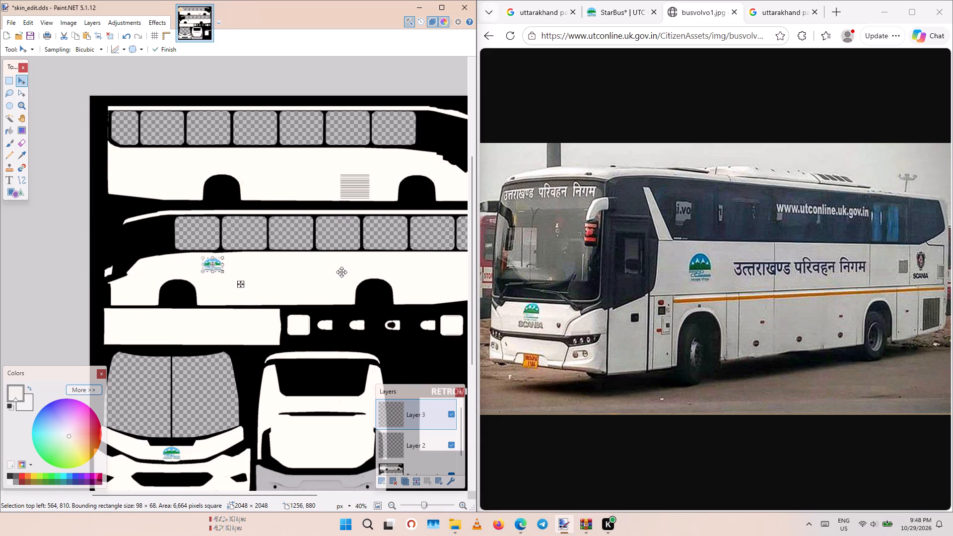
{"action": "scroll", "coordinate": [335, 273], "scroll_direction": "up", "scroll_amount": 1}
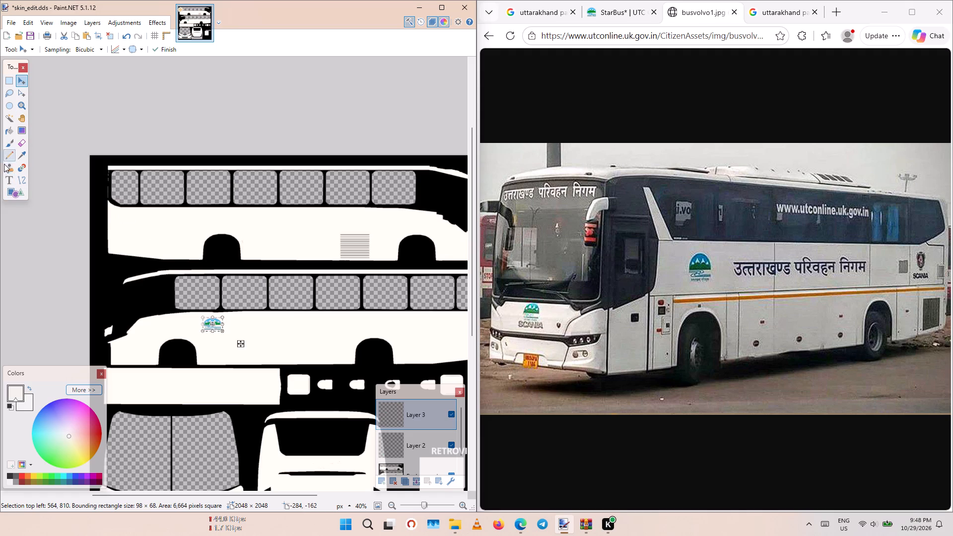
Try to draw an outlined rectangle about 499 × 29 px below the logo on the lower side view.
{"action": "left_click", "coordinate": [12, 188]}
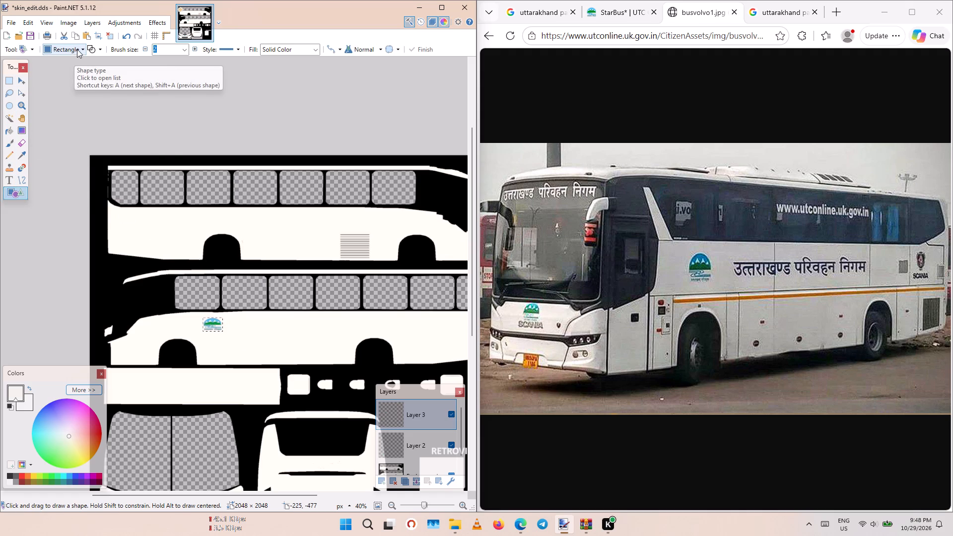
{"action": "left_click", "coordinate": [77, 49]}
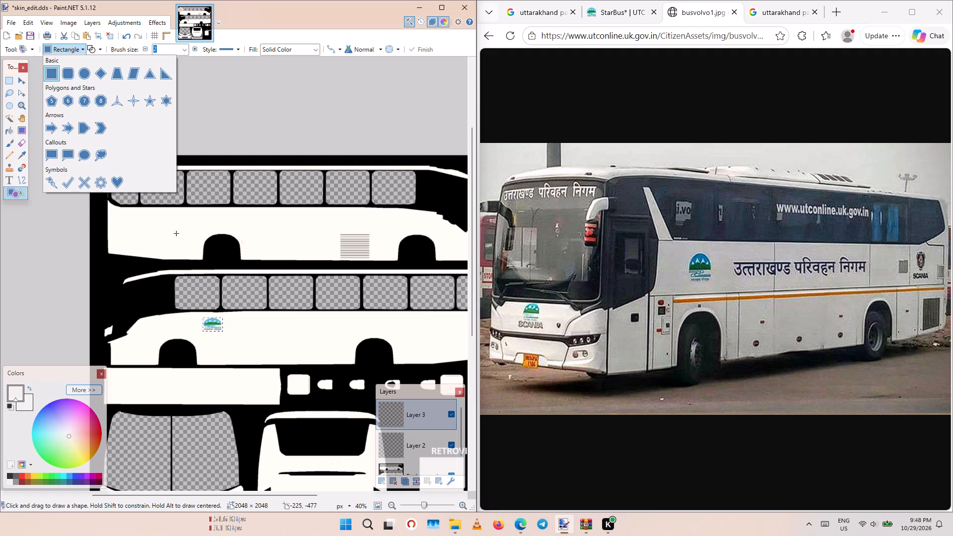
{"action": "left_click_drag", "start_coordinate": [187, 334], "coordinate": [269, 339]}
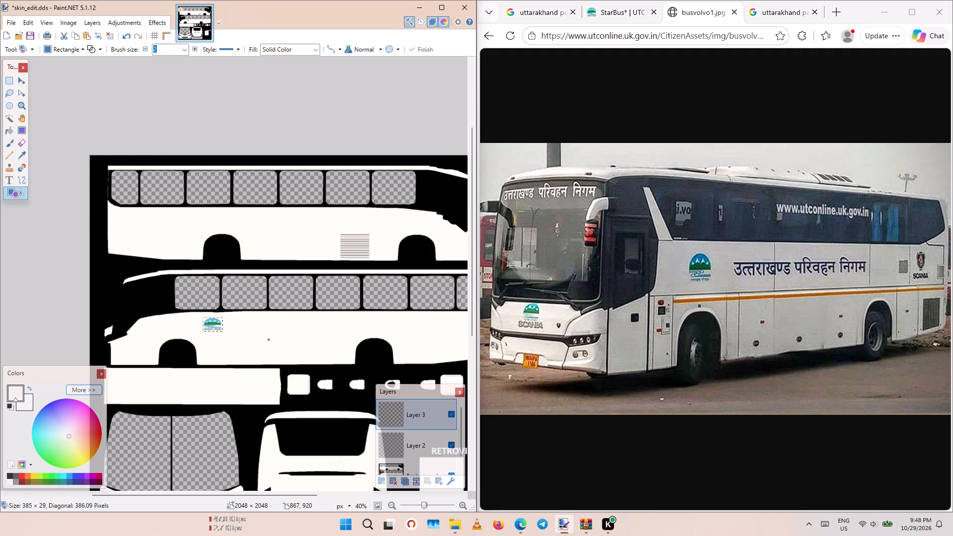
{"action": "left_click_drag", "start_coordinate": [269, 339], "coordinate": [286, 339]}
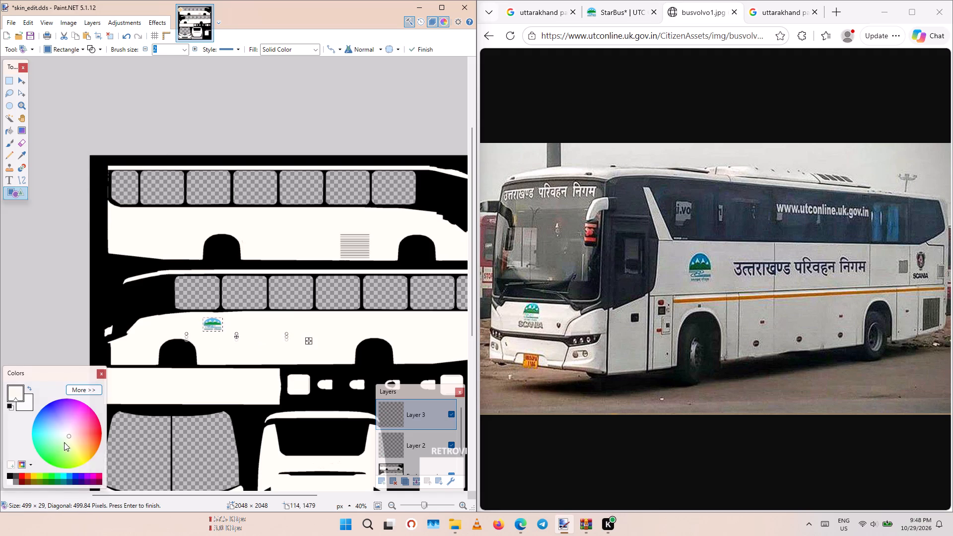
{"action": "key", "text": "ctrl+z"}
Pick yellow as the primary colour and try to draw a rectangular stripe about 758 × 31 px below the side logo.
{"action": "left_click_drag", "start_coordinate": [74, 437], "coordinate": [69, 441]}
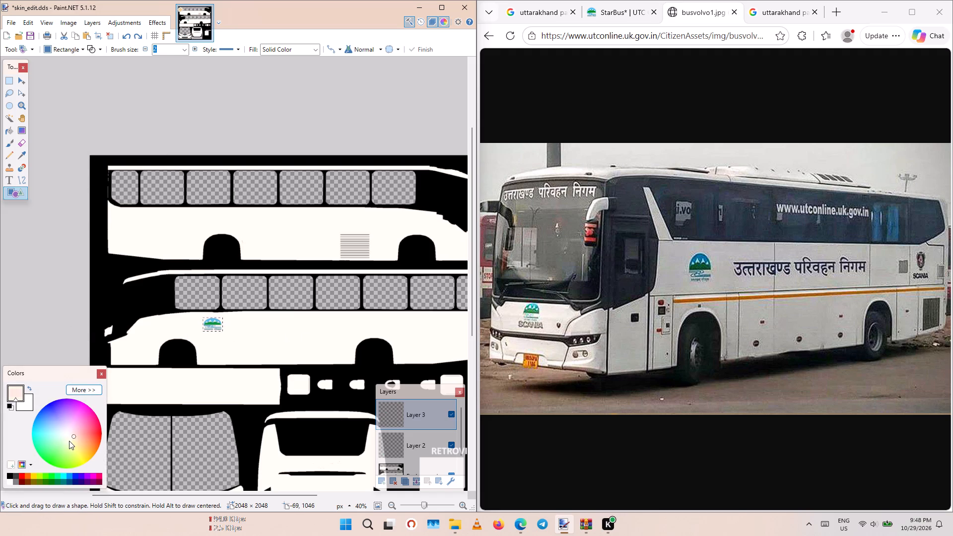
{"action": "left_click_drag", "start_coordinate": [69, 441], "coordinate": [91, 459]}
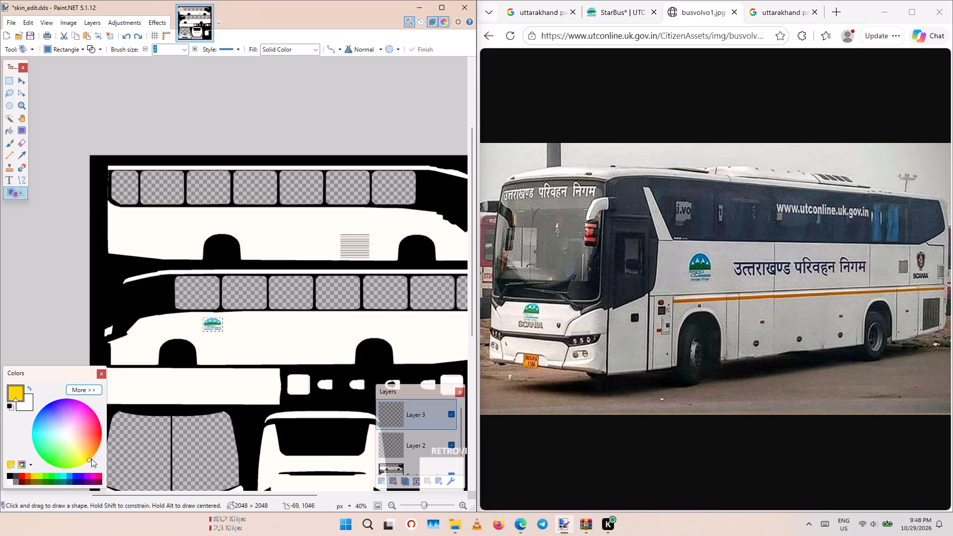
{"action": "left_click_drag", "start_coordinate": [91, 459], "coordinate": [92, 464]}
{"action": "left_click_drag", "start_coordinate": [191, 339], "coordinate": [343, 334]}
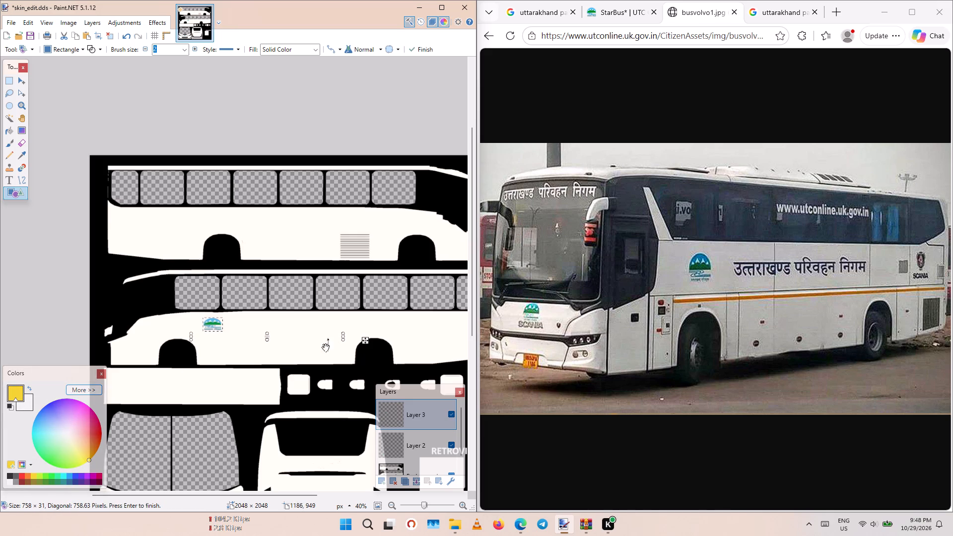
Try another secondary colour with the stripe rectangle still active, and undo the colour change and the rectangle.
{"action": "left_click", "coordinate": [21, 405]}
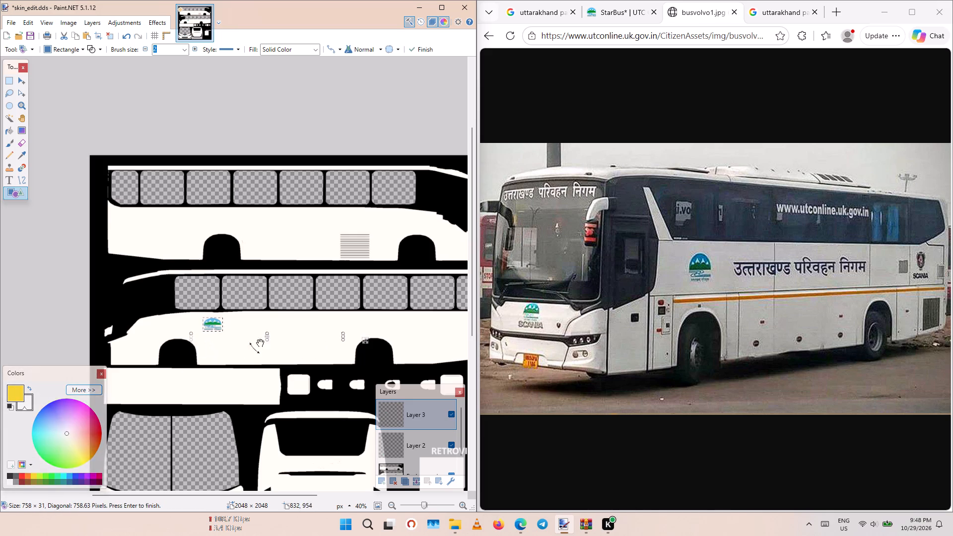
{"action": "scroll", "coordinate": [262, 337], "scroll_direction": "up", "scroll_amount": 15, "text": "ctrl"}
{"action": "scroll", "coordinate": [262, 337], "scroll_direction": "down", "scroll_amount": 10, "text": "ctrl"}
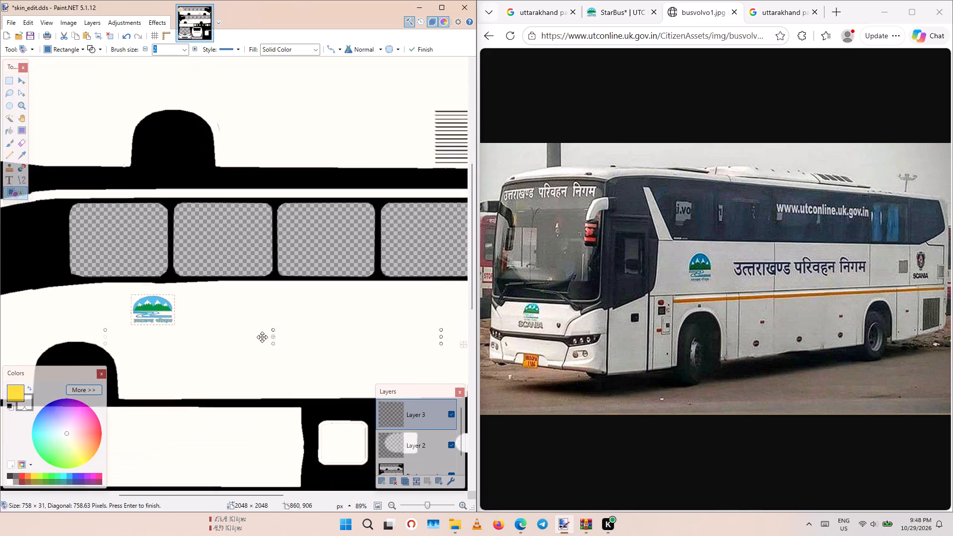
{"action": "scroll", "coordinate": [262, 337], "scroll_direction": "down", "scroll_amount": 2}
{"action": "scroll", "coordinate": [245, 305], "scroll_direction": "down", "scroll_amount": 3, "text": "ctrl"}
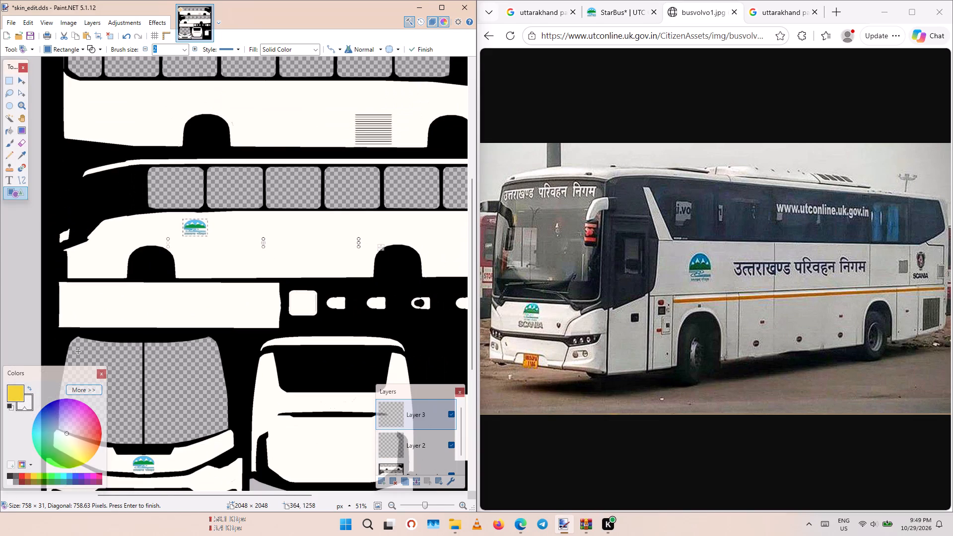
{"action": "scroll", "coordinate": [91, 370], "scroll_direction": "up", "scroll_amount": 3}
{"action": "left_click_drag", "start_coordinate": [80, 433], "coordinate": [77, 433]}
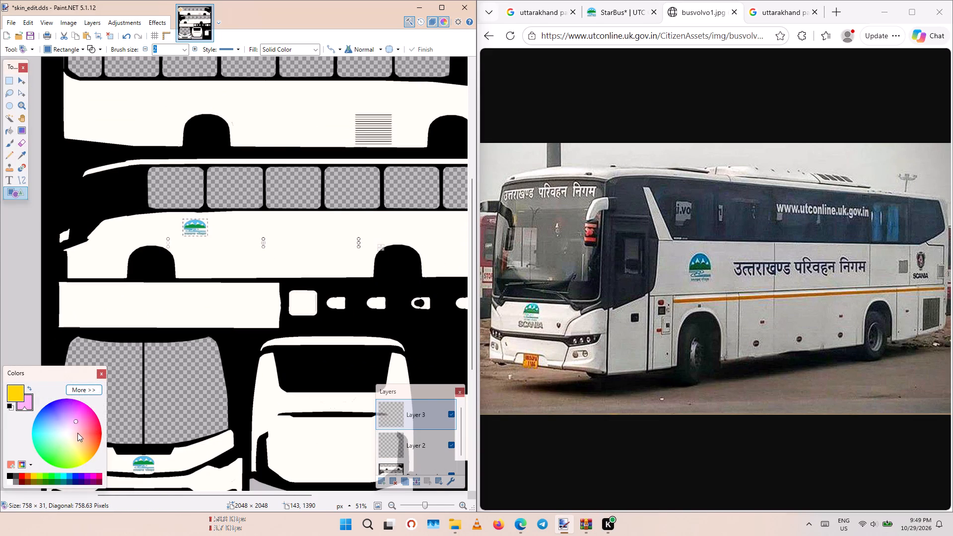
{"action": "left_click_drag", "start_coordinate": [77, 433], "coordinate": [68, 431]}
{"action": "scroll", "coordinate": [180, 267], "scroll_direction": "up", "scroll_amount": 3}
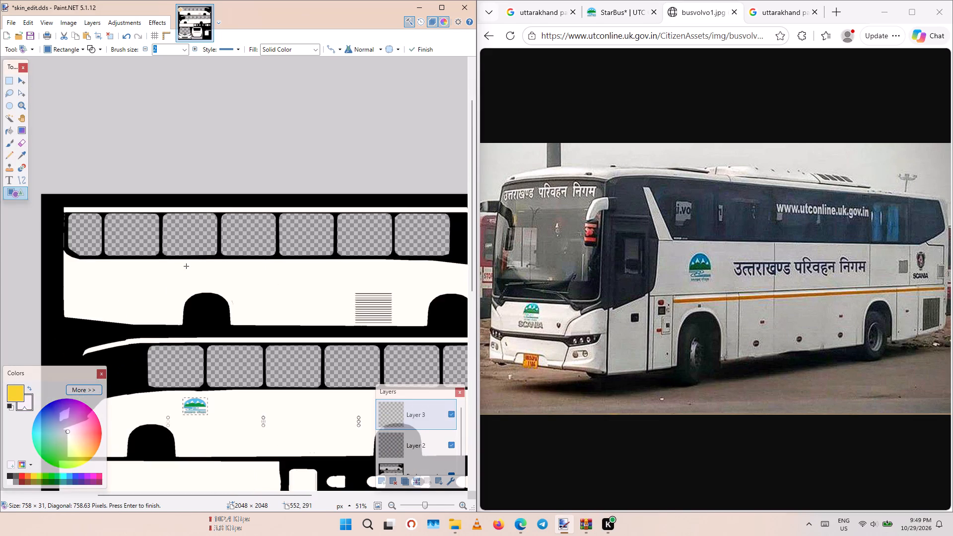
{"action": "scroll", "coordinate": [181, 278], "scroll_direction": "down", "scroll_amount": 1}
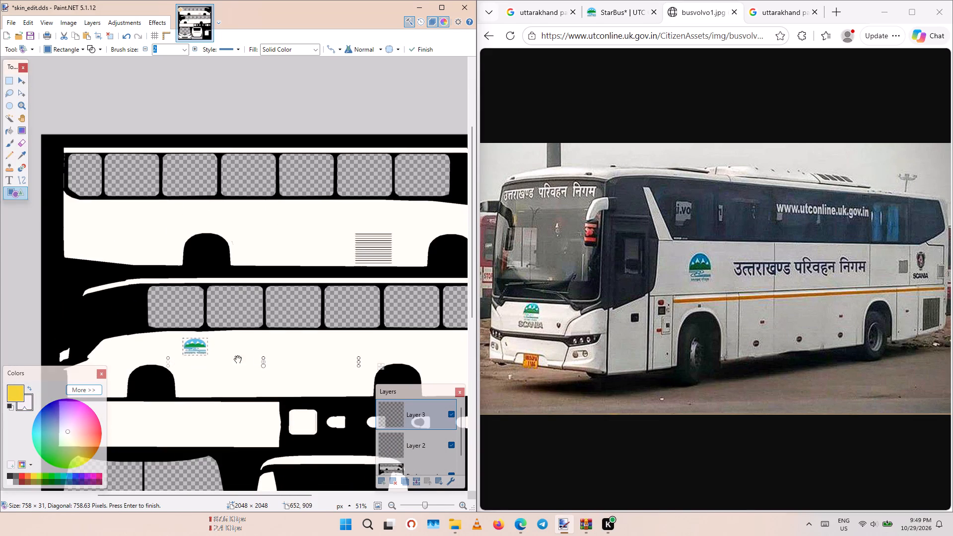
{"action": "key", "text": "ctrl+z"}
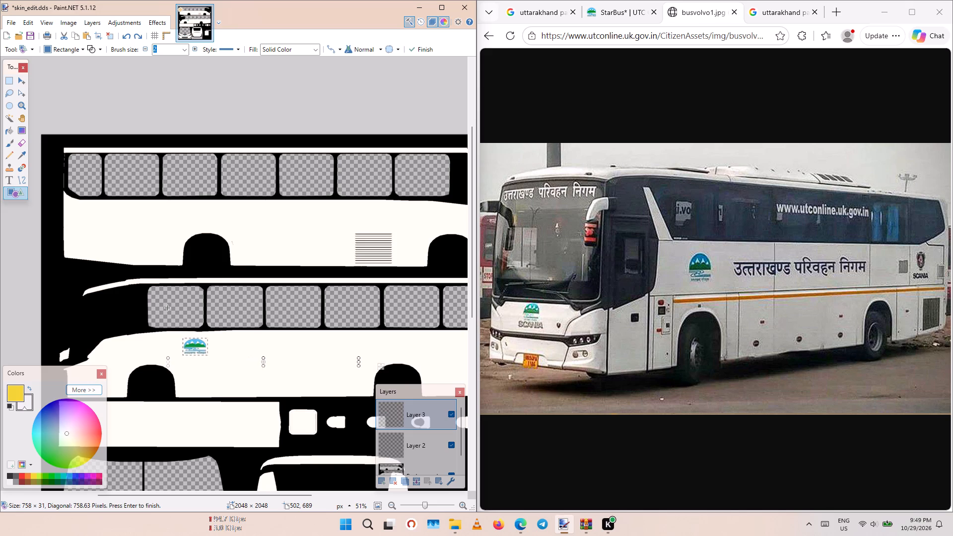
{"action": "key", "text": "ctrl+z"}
Set the rectangle shape's mode to Draw Filled Shape.
{"action": "scroll", "coordinate": [86, 212], "scroll_direction": "up", "scroll_amount": 4, "text": "ctrl"}
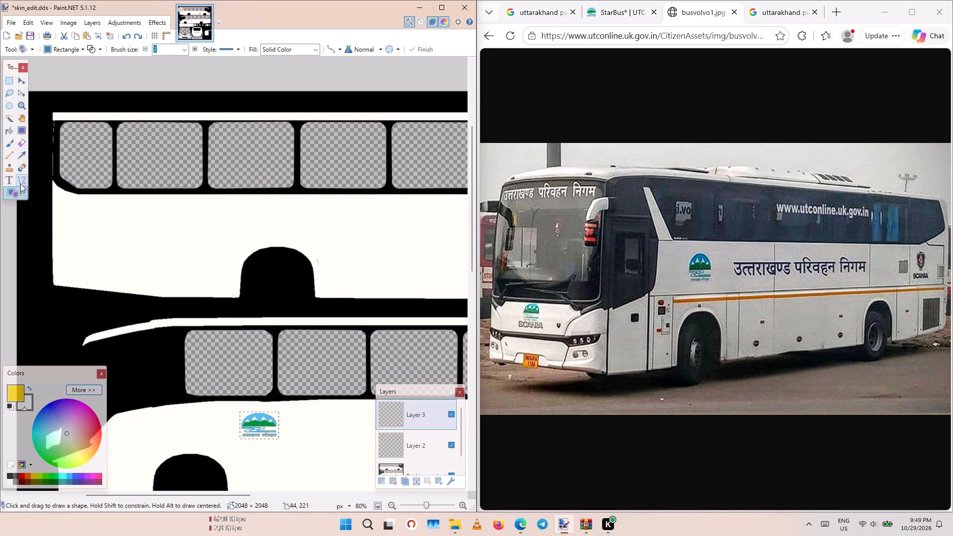
{"action": "left_click", "coordinate": [99, 49]}
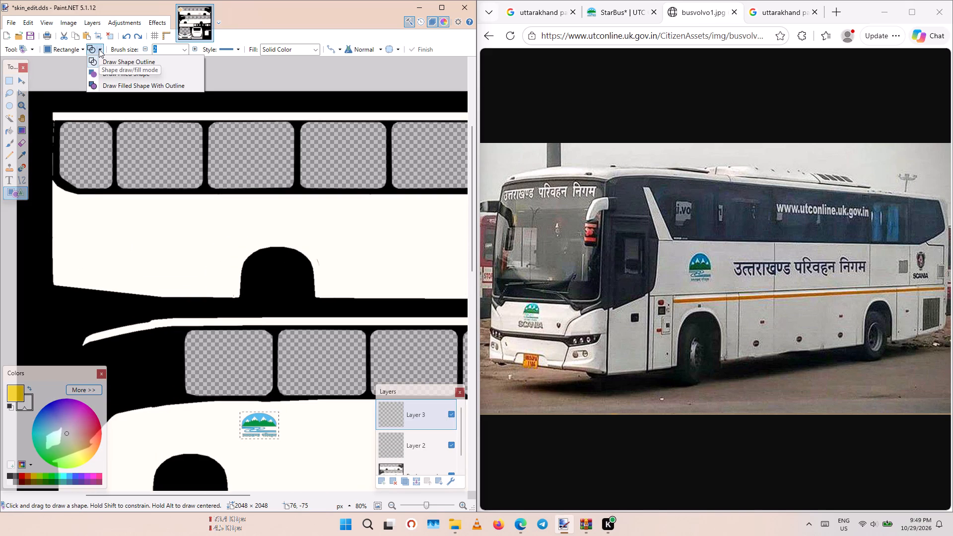
{"action": "left_click", "coordinate": [105, 76]}
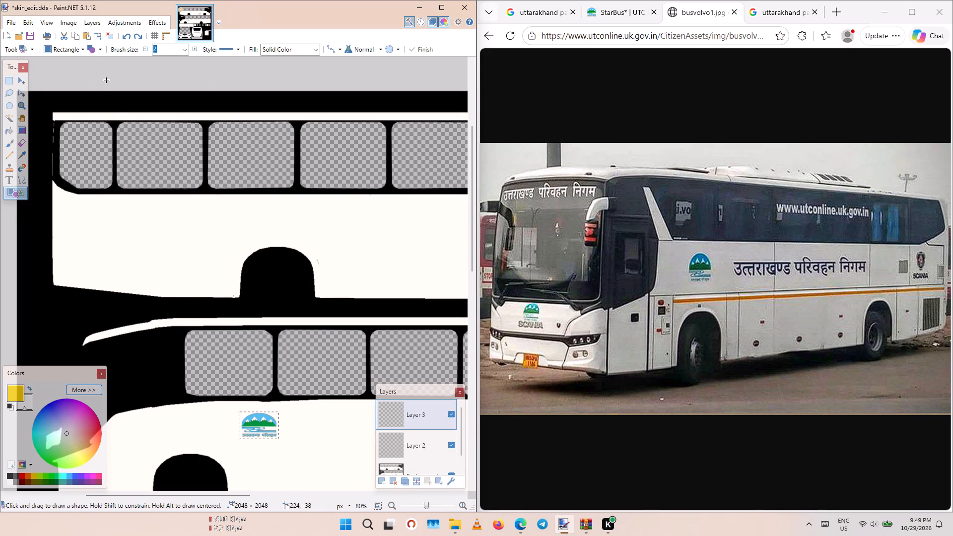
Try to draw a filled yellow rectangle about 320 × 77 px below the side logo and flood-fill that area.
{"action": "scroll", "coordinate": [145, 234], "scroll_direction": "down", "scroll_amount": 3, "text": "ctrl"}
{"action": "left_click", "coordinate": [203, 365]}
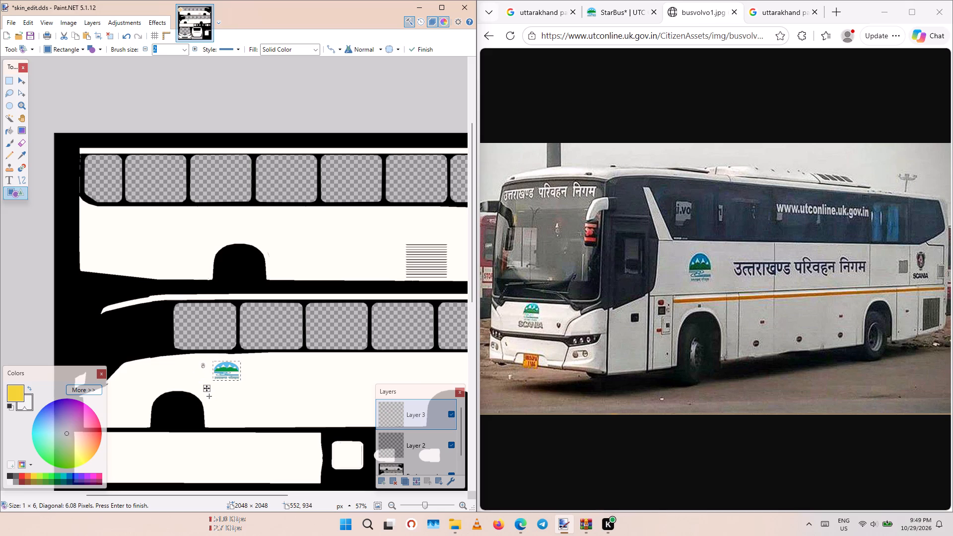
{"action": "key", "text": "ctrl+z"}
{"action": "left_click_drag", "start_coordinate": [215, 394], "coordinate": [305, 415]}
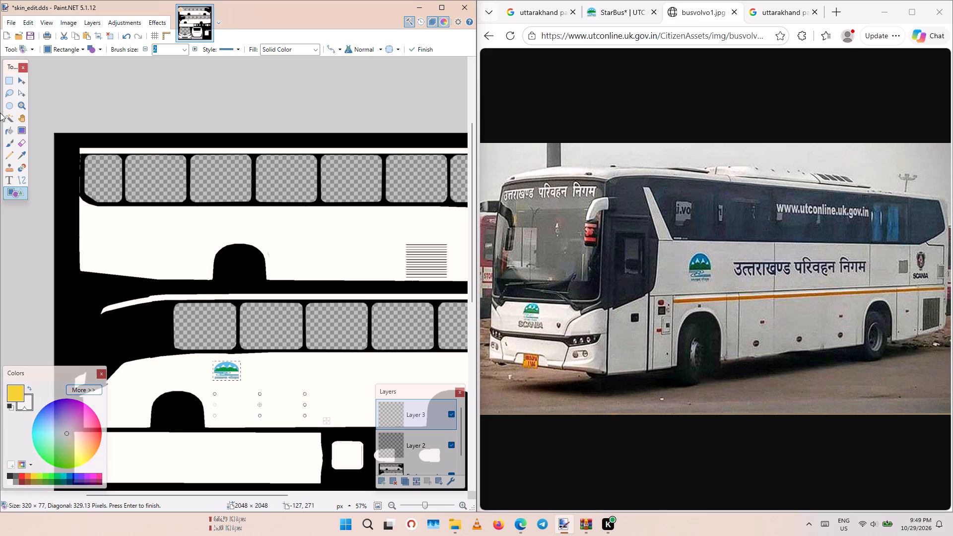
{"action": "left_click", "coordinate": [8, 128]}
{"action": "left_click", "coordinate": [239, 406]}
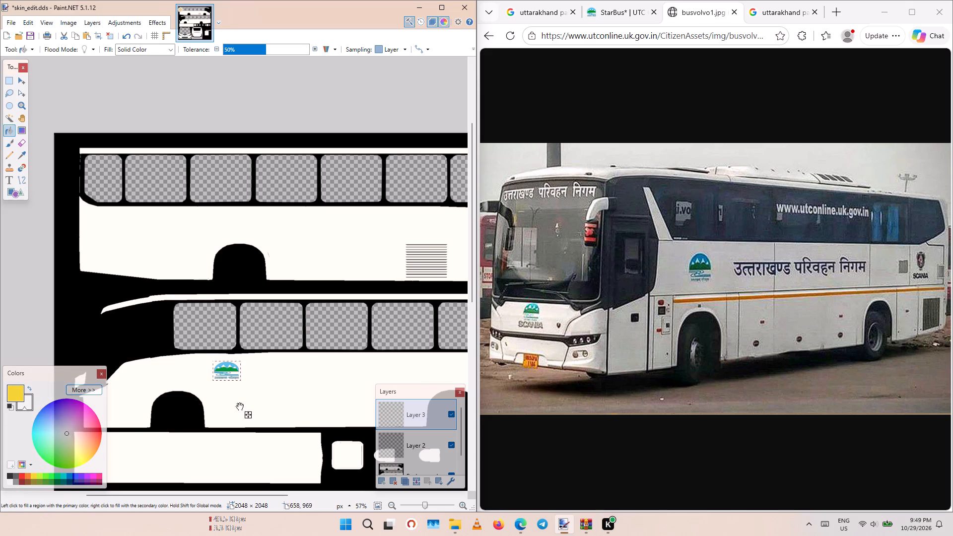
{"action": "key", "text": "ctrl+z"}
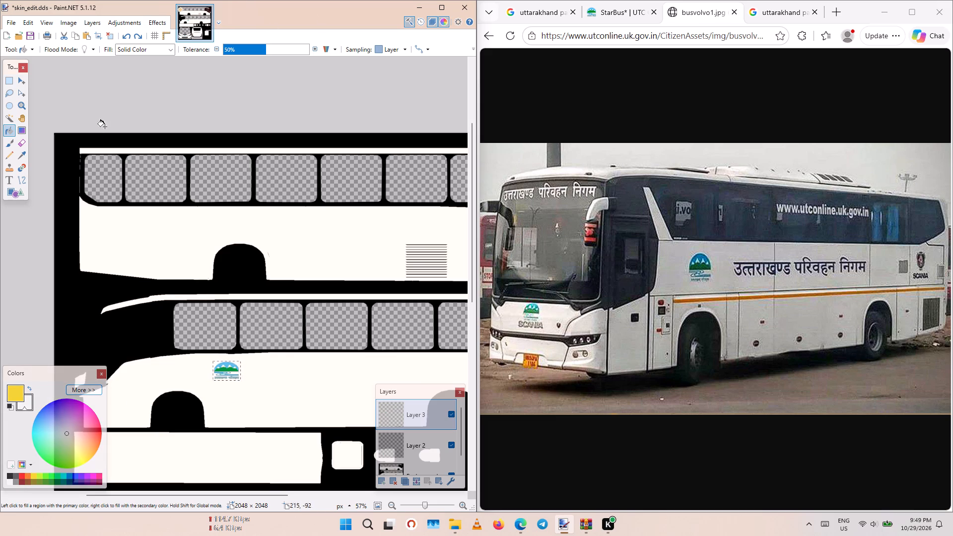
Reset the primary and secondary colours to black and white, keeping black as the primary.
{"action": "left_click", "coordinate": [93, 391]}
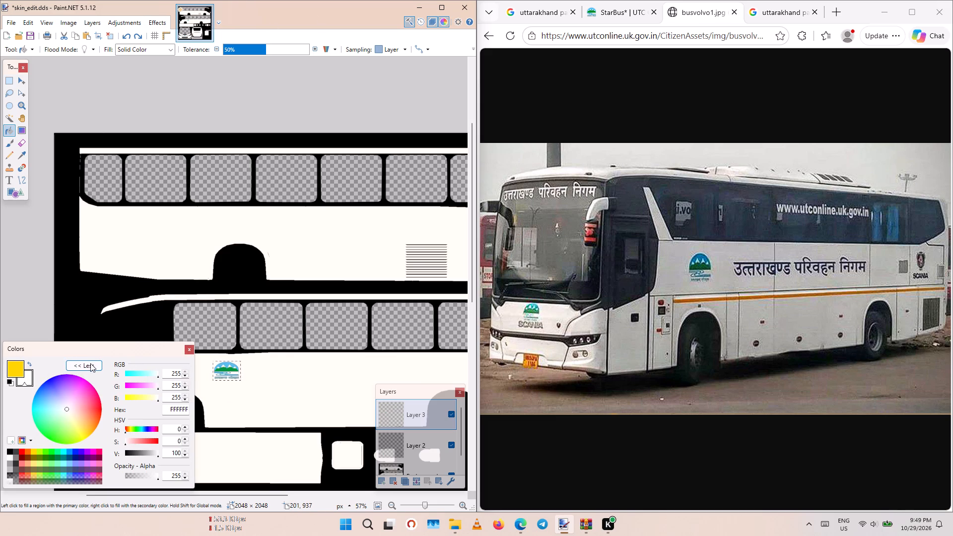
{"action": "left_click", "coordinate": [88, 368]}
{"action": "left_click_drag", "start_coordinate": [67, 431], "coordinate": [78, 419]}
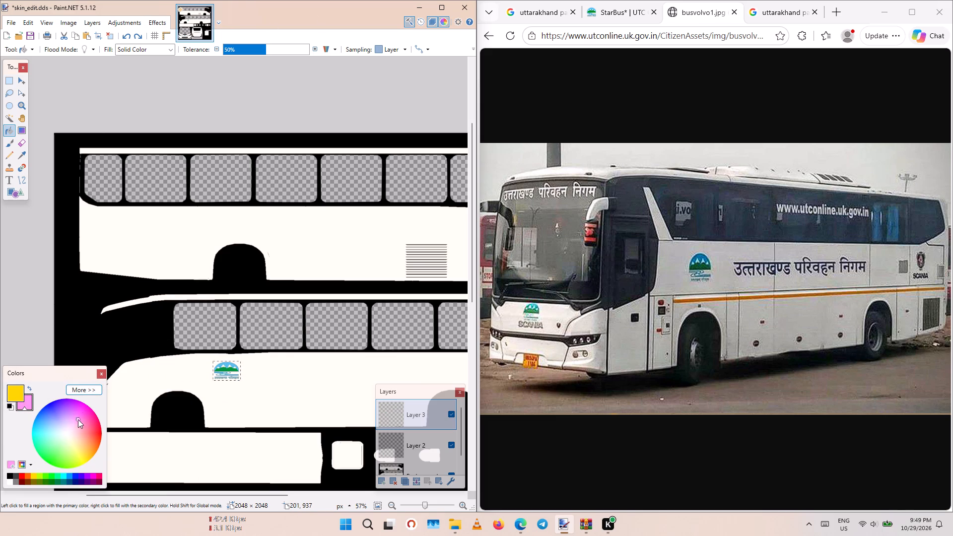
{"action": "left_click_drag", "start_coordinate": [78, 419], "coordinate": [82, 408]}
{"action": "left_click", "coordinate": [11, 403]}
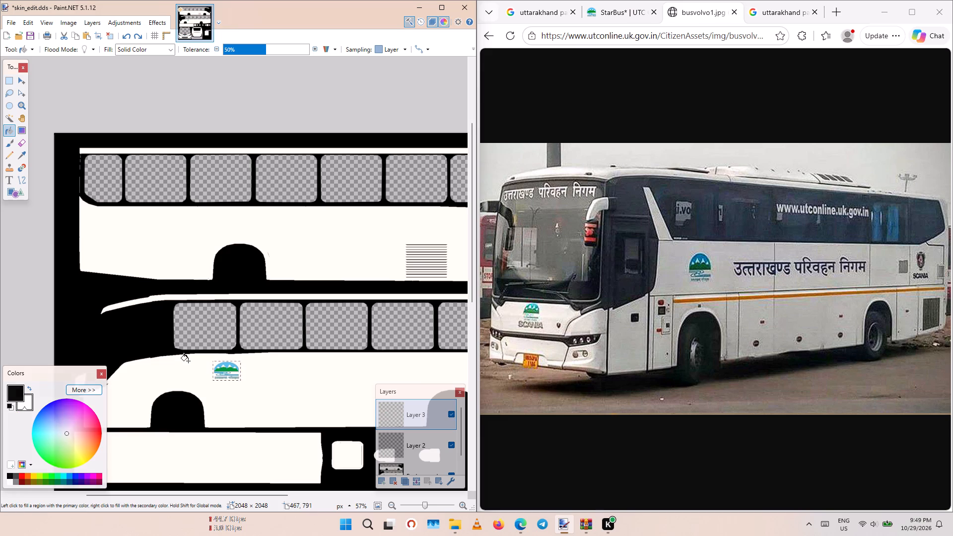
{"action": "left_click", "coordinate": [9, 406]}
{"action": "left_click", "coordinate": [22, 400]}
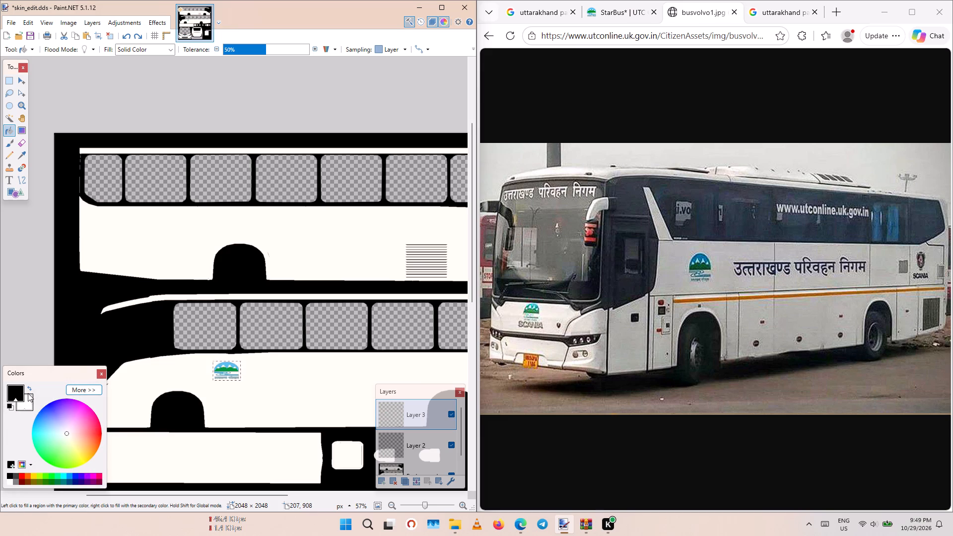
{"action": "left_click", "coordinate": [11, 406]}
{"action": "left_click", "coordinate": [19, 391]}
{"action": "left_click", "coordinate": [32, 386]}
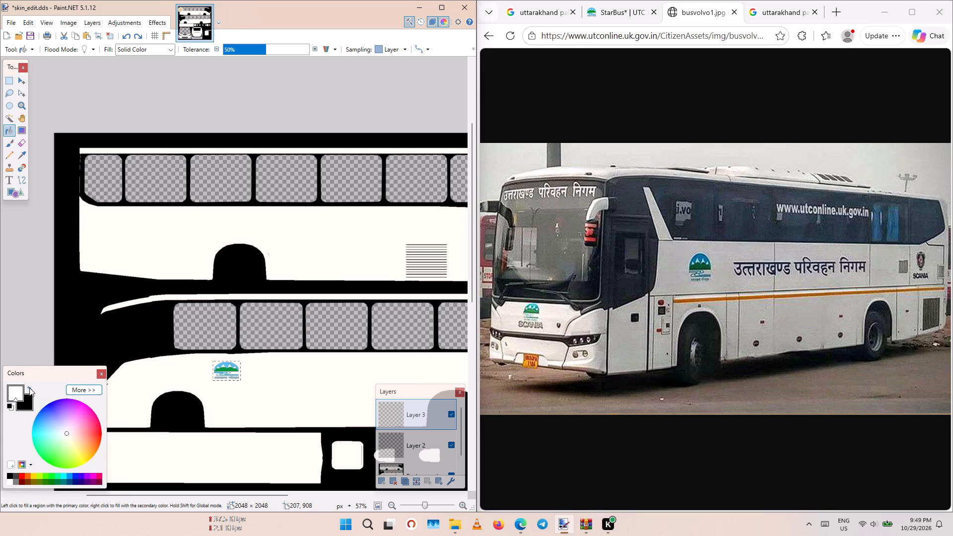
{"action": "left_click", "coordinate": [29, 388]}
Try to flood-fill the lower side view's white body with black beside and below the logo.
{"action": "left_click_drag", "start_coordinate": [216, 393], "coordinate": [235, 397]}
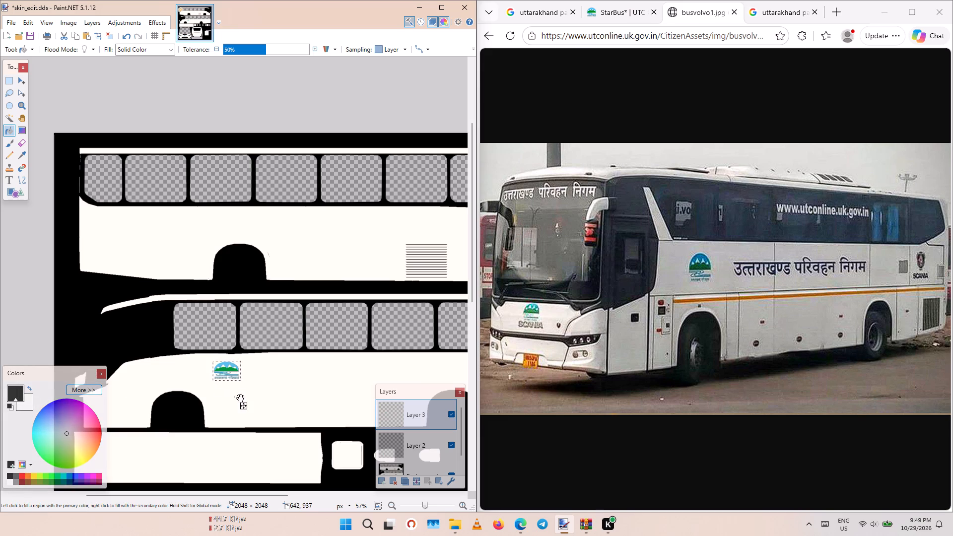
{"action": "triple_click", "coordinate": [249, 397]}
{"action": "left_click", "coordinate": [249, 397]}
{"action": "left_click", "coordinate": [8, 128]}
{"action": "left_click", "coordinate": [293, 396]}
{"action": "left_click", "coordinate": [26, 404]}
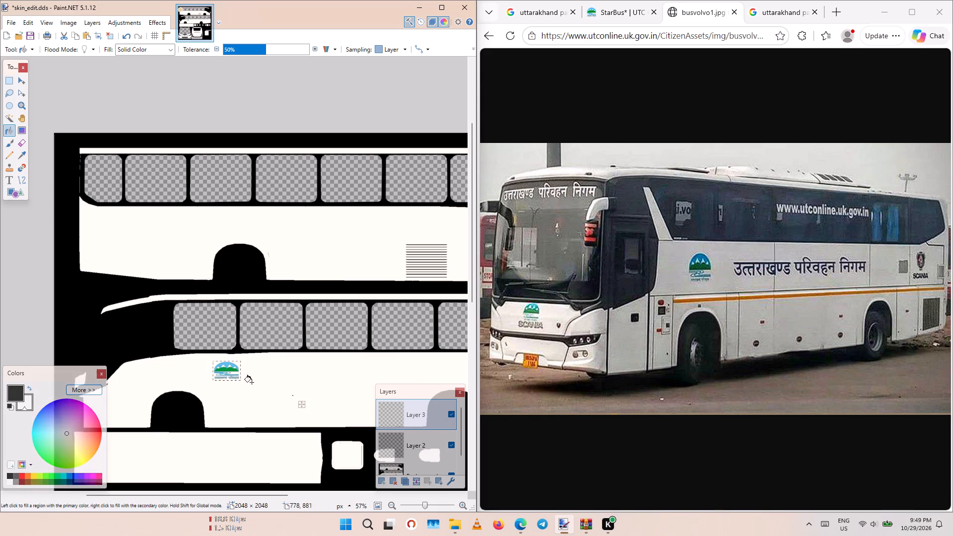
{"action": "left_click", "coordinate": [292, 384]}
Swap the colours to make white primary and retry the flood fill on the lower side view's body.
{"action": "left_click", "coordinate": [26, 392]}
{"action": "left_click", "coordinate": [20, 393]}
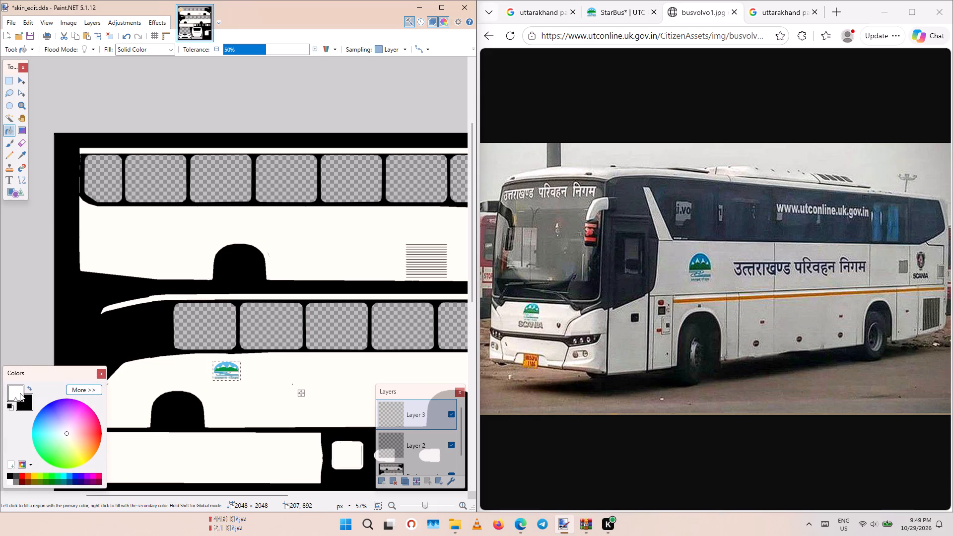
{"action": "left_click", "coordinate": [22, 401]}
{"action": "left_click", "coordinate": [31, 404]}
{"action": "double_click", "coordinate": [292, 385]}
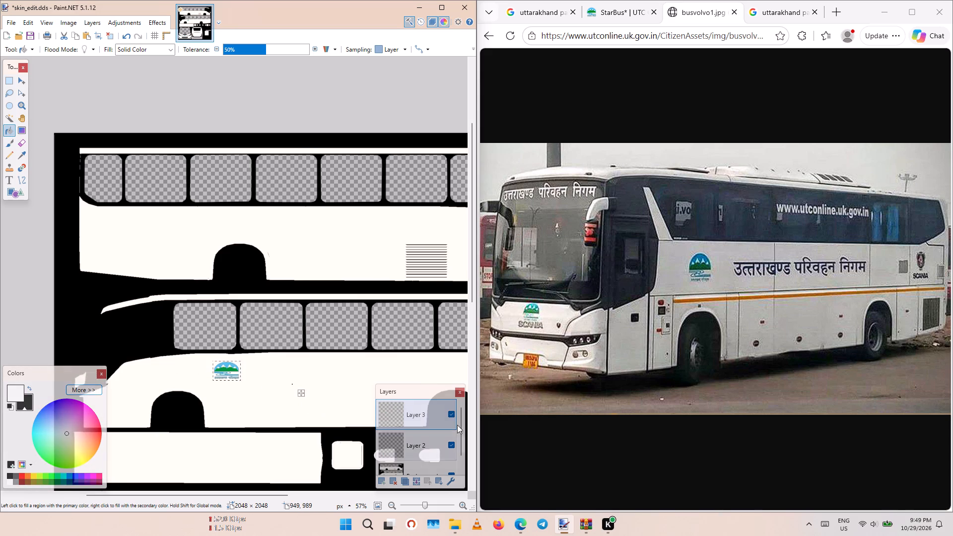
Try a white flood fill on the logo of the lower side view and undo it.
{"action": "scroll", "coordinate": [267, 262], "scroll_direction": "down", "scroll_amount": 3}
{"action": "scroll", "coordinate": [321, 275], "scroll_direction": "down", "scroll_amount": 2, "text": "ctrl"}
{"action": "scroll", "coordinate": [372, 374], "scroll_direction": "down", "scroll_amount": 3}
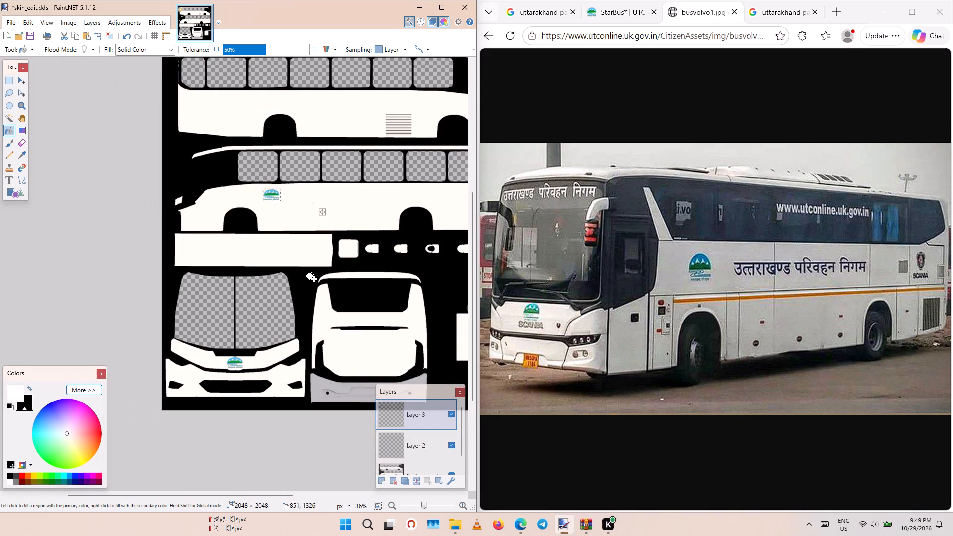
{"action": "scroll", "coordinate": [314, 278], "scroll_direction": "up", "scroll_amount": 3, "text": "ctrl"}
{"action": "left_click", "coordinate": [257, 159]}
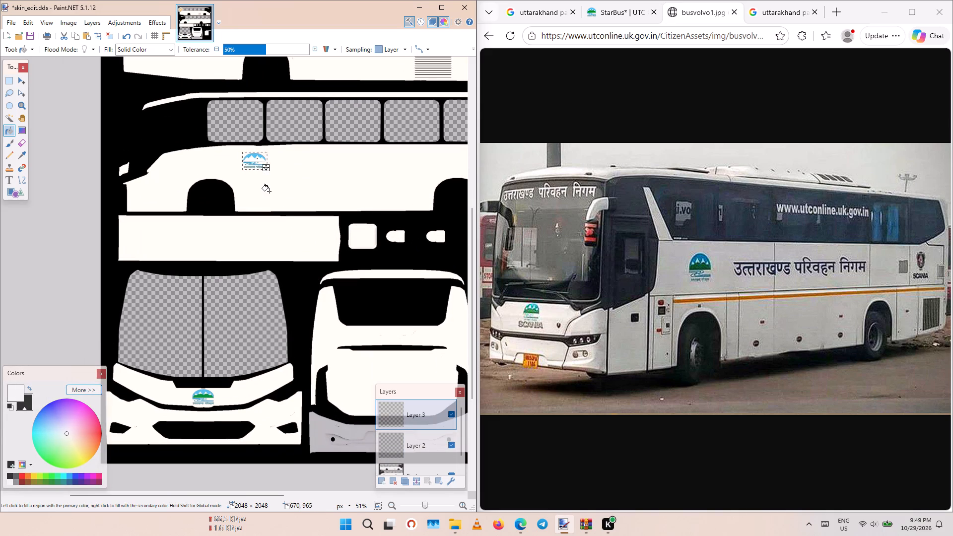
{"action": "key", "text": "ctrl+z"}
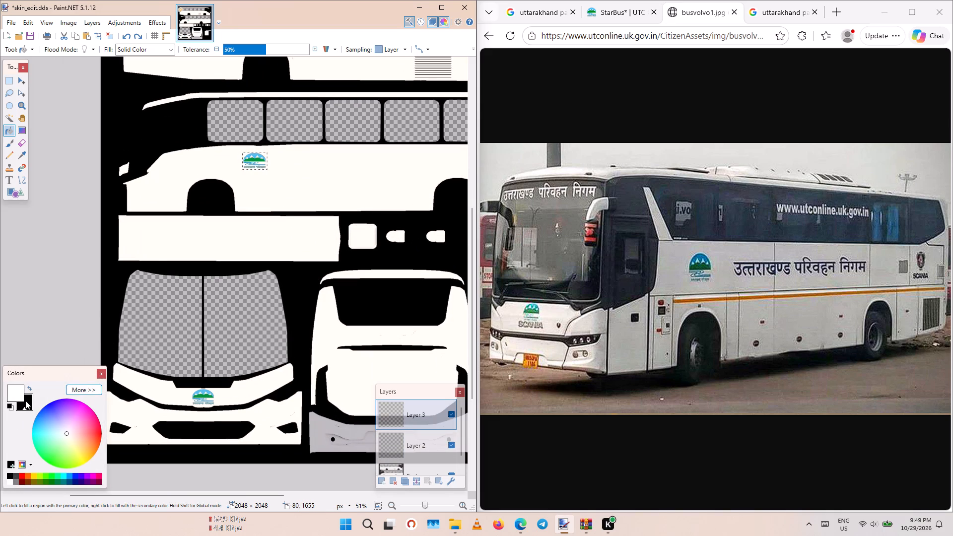
Reset the colours to black as the primary and white as the secondary.
{"action": "left_click", "coordinate": [25, 401]}
{"action": "left_click", "coordinate": [8, 405]}
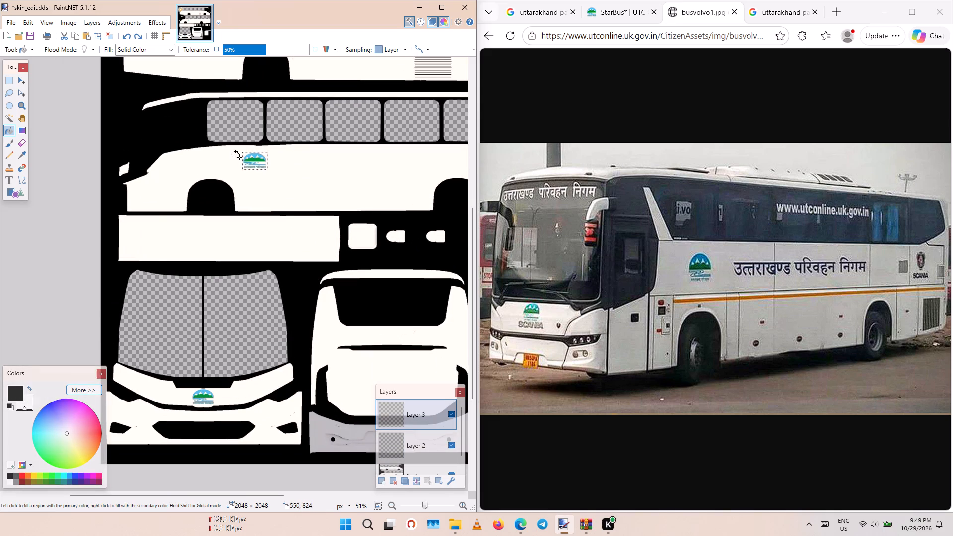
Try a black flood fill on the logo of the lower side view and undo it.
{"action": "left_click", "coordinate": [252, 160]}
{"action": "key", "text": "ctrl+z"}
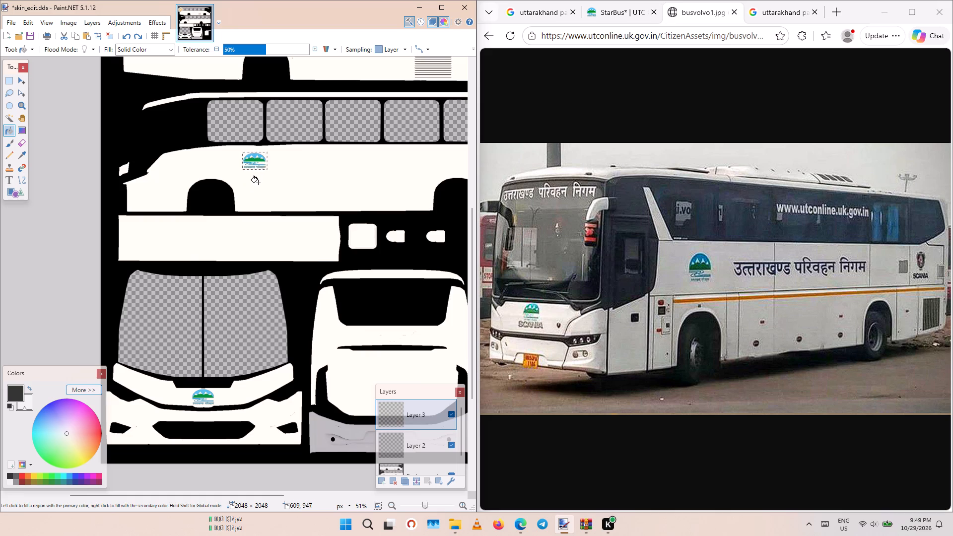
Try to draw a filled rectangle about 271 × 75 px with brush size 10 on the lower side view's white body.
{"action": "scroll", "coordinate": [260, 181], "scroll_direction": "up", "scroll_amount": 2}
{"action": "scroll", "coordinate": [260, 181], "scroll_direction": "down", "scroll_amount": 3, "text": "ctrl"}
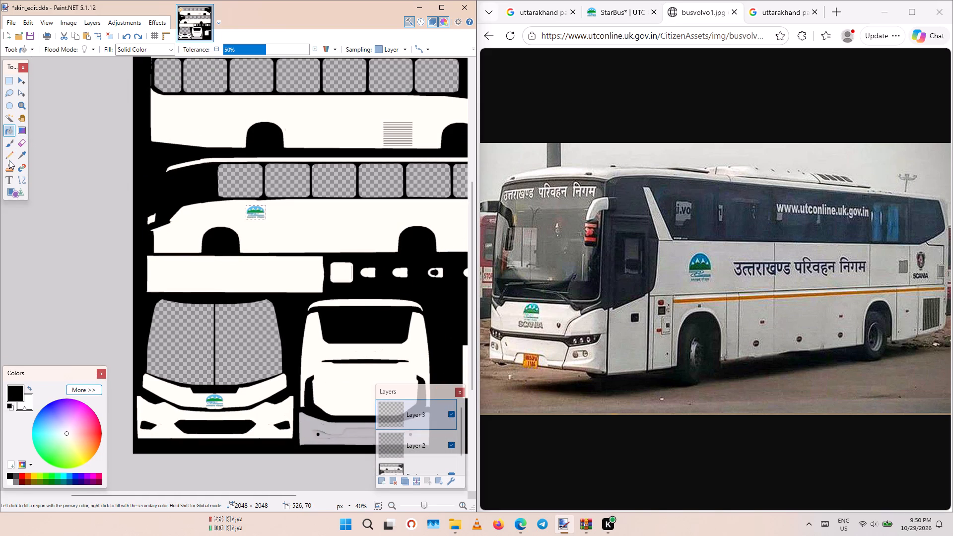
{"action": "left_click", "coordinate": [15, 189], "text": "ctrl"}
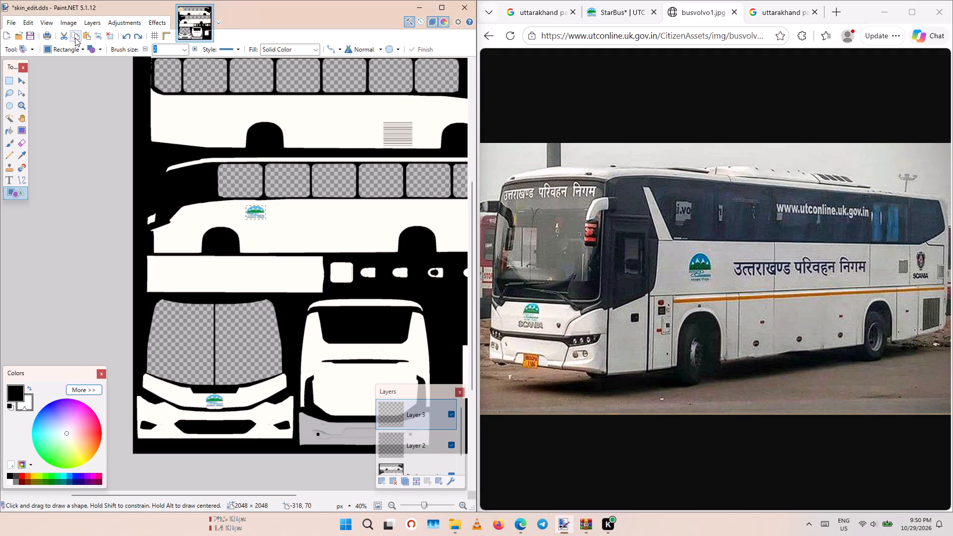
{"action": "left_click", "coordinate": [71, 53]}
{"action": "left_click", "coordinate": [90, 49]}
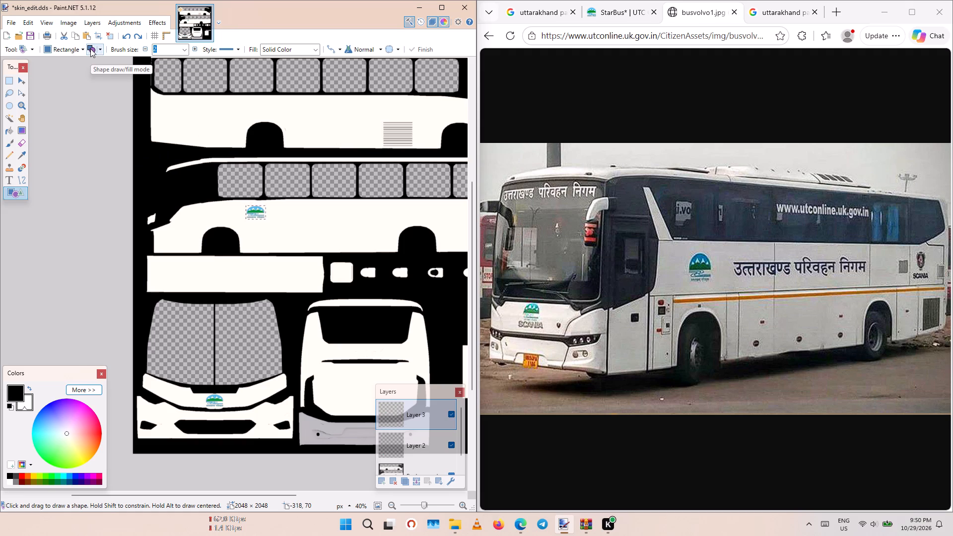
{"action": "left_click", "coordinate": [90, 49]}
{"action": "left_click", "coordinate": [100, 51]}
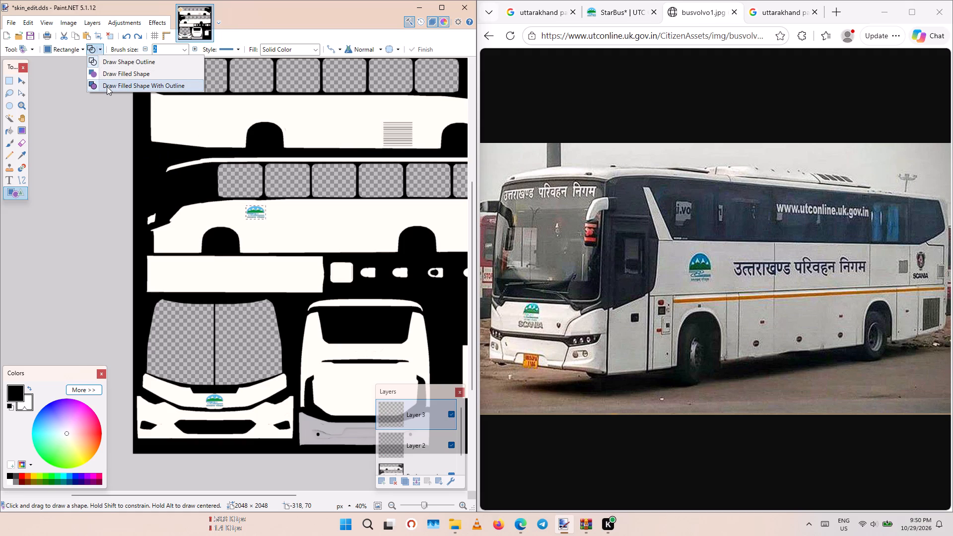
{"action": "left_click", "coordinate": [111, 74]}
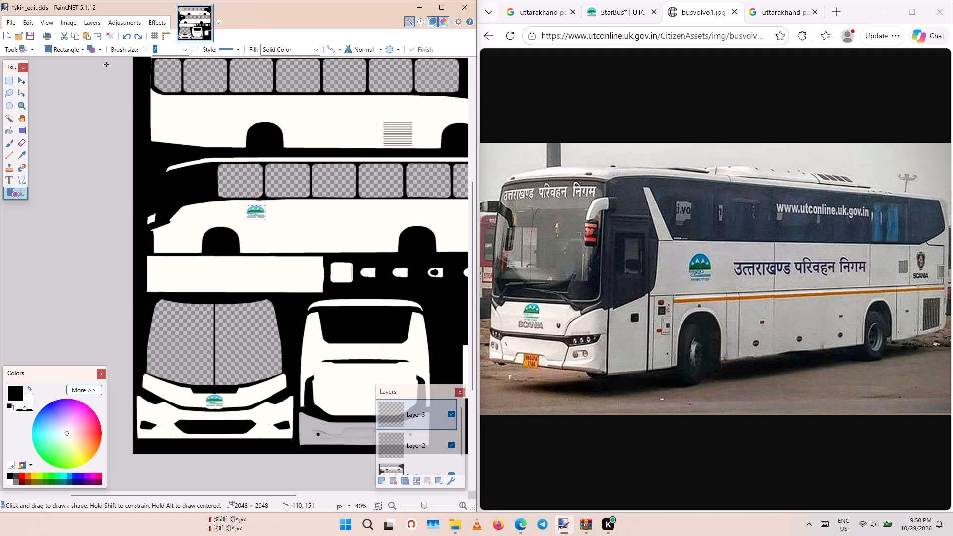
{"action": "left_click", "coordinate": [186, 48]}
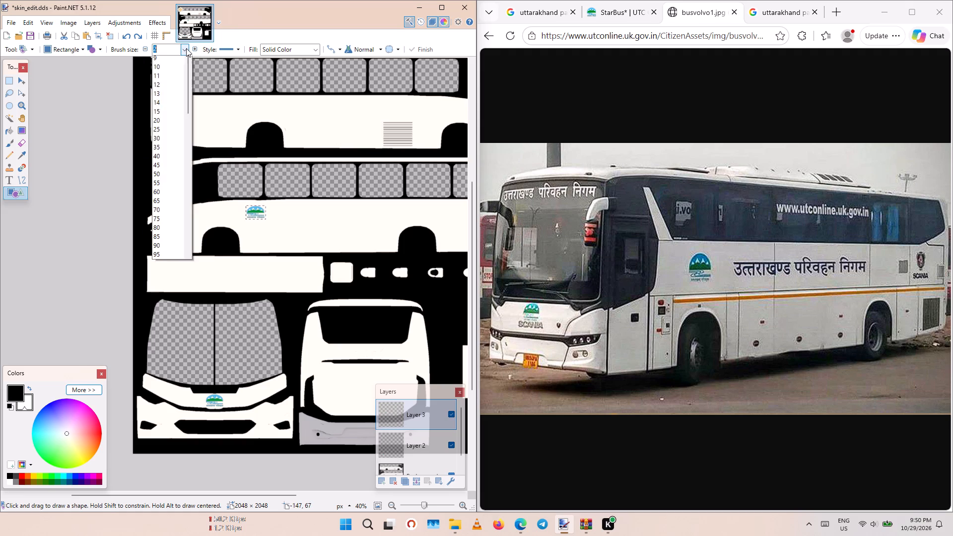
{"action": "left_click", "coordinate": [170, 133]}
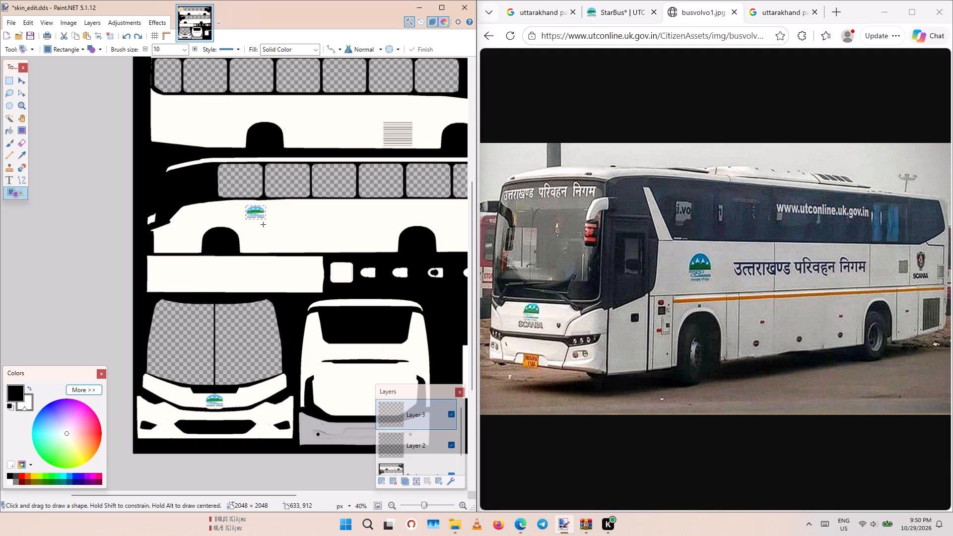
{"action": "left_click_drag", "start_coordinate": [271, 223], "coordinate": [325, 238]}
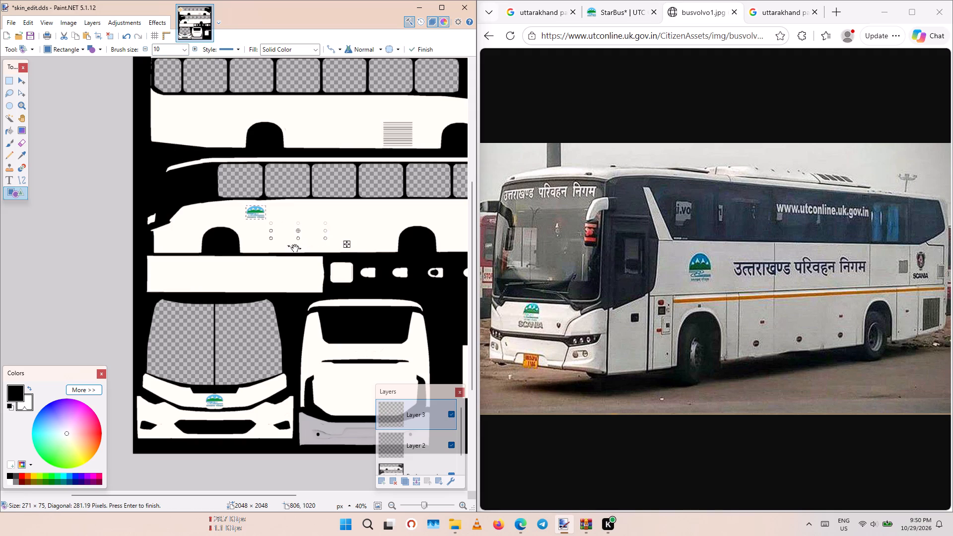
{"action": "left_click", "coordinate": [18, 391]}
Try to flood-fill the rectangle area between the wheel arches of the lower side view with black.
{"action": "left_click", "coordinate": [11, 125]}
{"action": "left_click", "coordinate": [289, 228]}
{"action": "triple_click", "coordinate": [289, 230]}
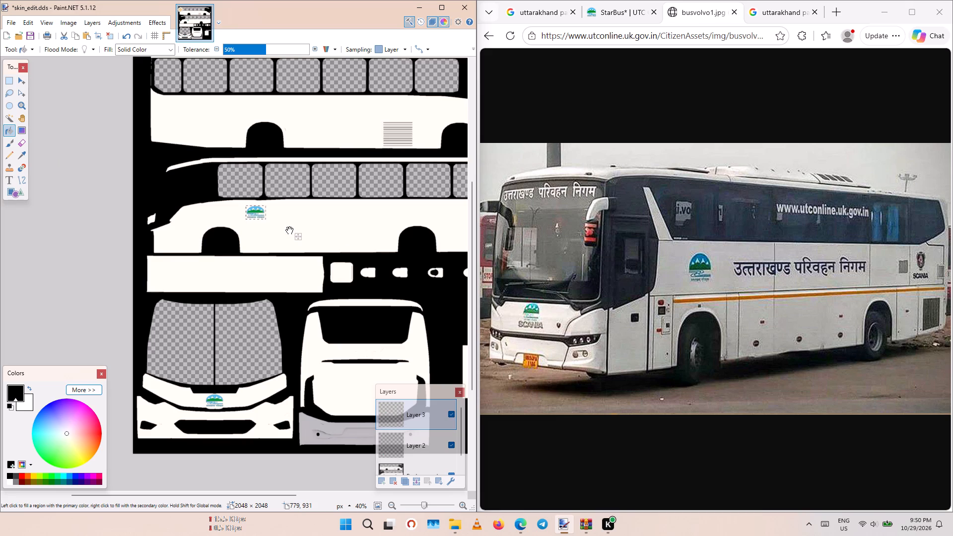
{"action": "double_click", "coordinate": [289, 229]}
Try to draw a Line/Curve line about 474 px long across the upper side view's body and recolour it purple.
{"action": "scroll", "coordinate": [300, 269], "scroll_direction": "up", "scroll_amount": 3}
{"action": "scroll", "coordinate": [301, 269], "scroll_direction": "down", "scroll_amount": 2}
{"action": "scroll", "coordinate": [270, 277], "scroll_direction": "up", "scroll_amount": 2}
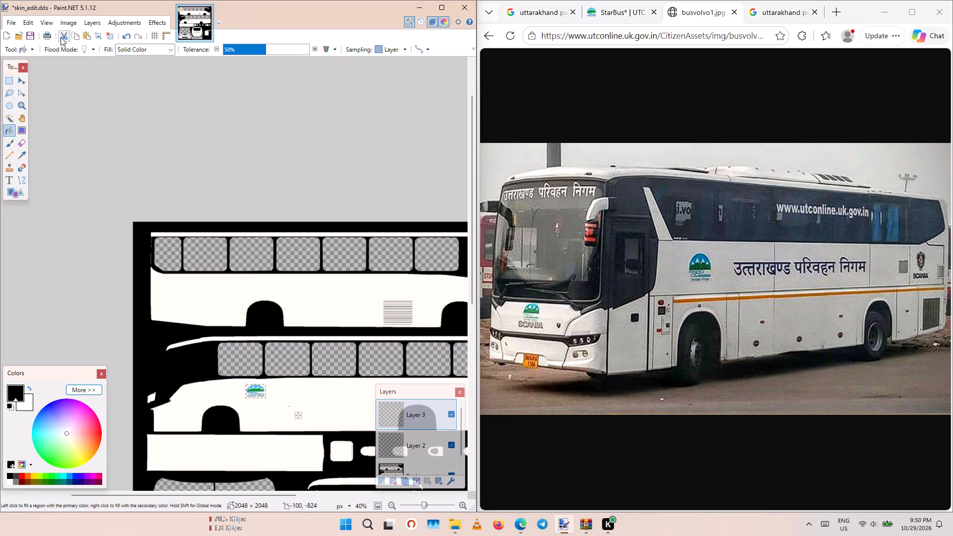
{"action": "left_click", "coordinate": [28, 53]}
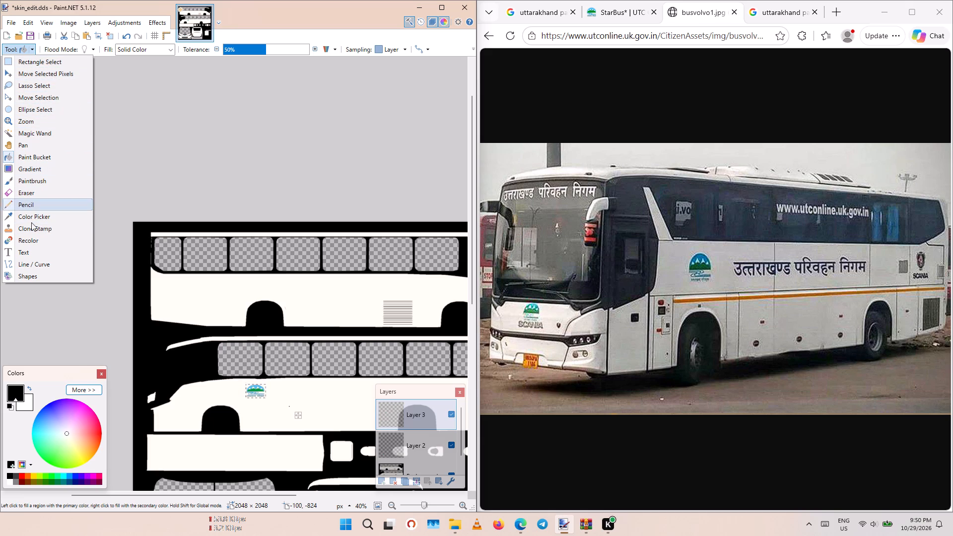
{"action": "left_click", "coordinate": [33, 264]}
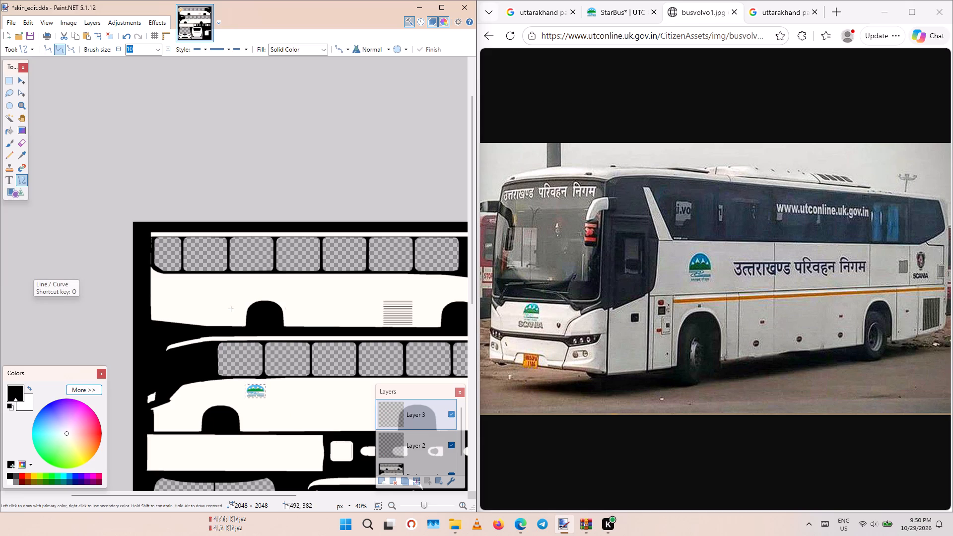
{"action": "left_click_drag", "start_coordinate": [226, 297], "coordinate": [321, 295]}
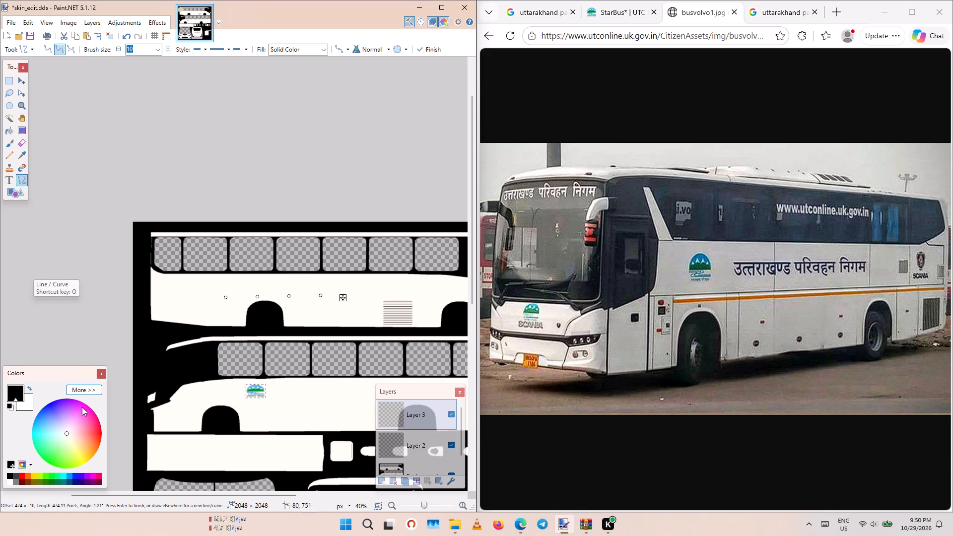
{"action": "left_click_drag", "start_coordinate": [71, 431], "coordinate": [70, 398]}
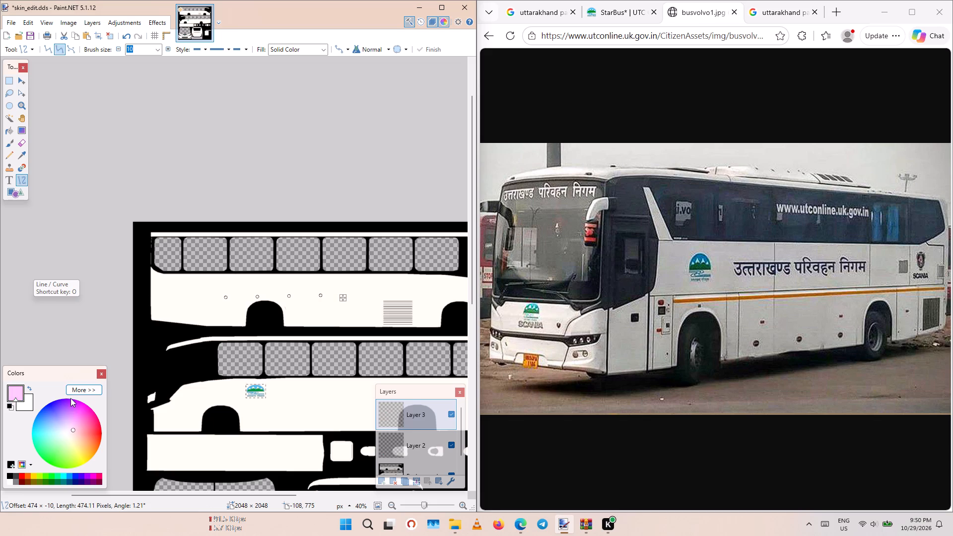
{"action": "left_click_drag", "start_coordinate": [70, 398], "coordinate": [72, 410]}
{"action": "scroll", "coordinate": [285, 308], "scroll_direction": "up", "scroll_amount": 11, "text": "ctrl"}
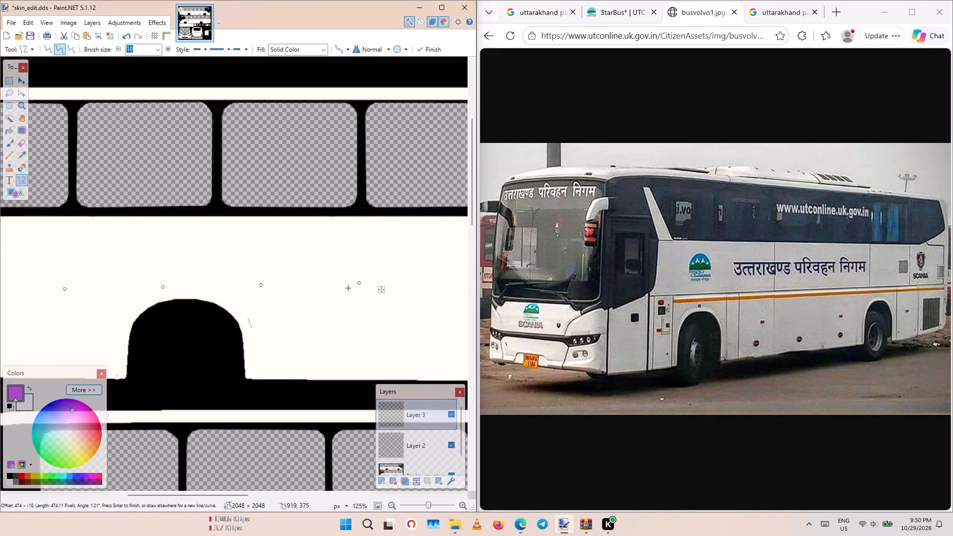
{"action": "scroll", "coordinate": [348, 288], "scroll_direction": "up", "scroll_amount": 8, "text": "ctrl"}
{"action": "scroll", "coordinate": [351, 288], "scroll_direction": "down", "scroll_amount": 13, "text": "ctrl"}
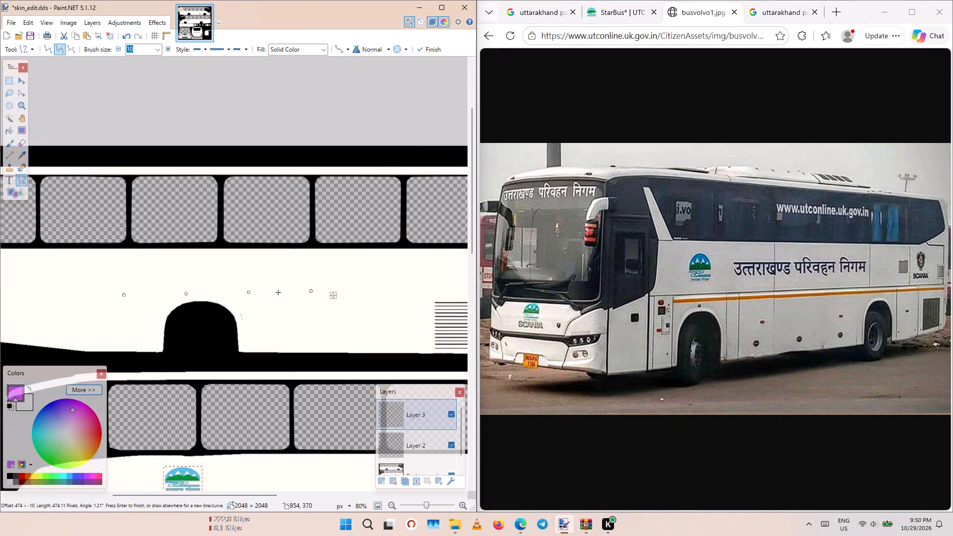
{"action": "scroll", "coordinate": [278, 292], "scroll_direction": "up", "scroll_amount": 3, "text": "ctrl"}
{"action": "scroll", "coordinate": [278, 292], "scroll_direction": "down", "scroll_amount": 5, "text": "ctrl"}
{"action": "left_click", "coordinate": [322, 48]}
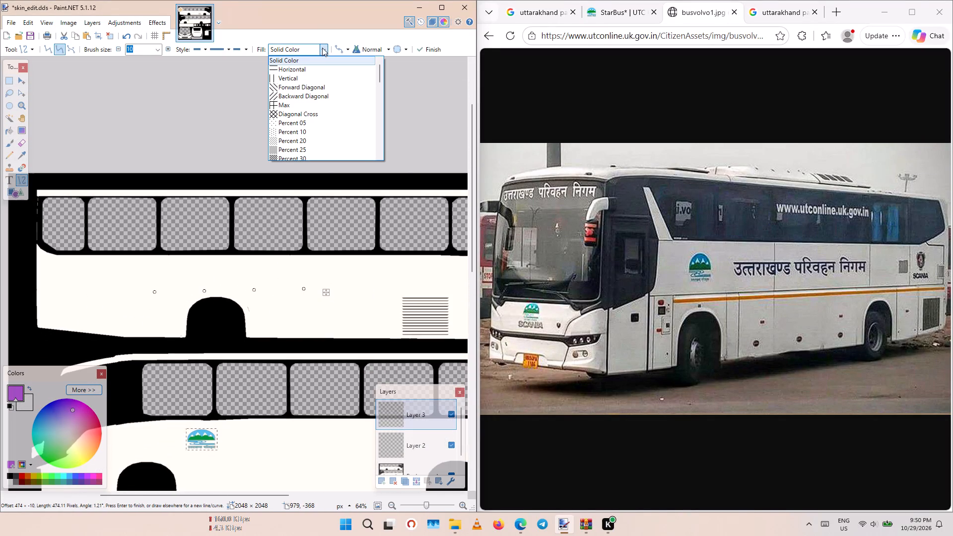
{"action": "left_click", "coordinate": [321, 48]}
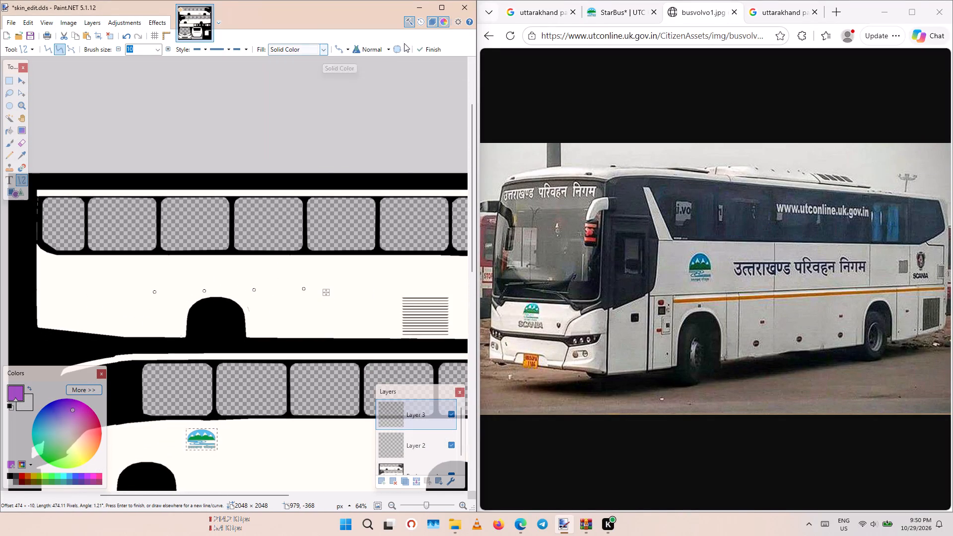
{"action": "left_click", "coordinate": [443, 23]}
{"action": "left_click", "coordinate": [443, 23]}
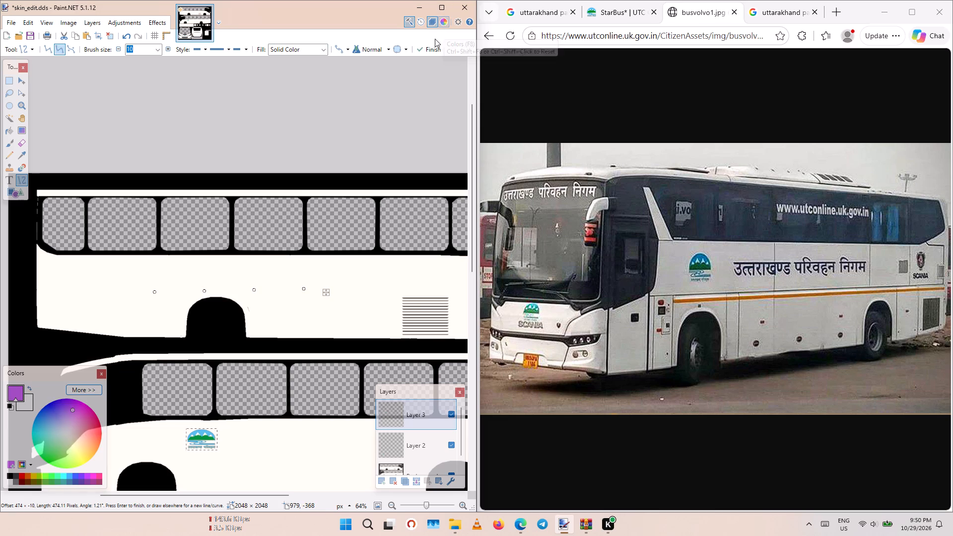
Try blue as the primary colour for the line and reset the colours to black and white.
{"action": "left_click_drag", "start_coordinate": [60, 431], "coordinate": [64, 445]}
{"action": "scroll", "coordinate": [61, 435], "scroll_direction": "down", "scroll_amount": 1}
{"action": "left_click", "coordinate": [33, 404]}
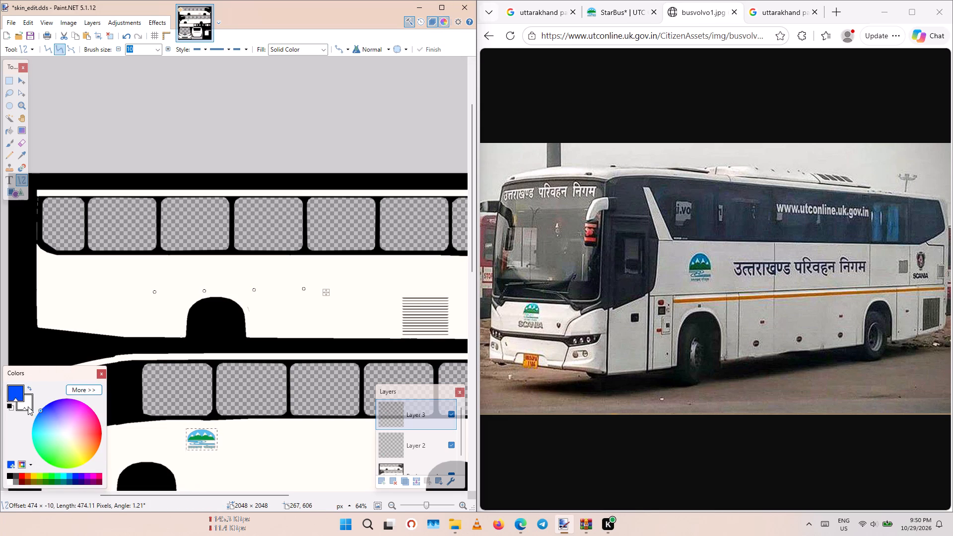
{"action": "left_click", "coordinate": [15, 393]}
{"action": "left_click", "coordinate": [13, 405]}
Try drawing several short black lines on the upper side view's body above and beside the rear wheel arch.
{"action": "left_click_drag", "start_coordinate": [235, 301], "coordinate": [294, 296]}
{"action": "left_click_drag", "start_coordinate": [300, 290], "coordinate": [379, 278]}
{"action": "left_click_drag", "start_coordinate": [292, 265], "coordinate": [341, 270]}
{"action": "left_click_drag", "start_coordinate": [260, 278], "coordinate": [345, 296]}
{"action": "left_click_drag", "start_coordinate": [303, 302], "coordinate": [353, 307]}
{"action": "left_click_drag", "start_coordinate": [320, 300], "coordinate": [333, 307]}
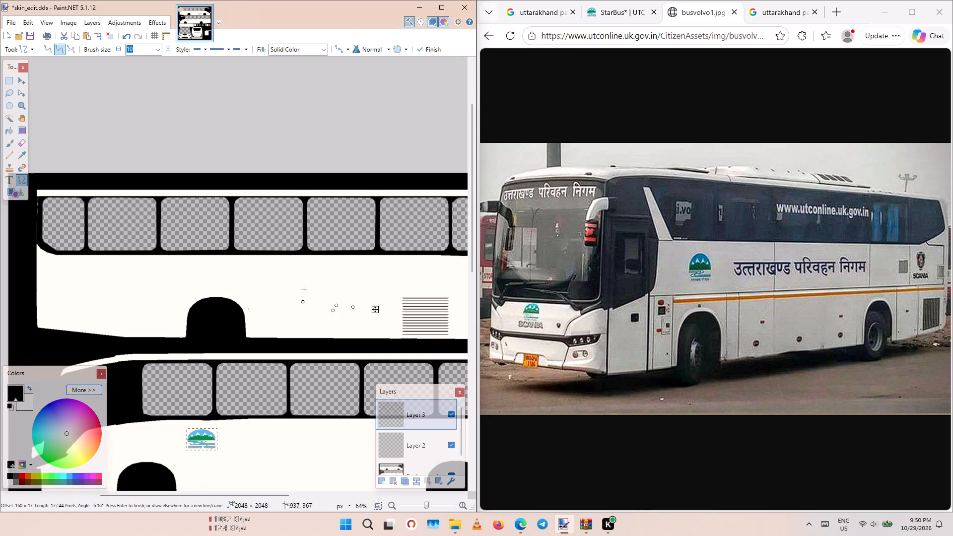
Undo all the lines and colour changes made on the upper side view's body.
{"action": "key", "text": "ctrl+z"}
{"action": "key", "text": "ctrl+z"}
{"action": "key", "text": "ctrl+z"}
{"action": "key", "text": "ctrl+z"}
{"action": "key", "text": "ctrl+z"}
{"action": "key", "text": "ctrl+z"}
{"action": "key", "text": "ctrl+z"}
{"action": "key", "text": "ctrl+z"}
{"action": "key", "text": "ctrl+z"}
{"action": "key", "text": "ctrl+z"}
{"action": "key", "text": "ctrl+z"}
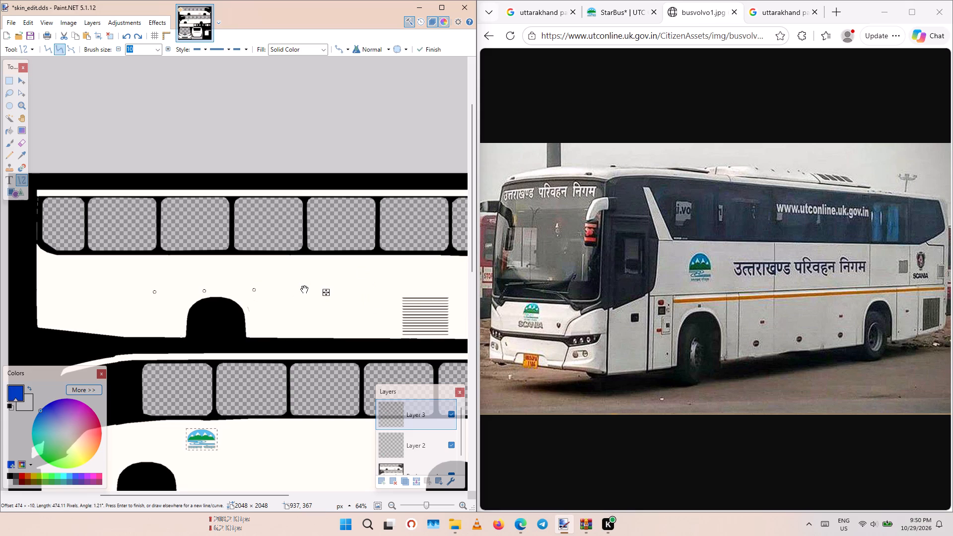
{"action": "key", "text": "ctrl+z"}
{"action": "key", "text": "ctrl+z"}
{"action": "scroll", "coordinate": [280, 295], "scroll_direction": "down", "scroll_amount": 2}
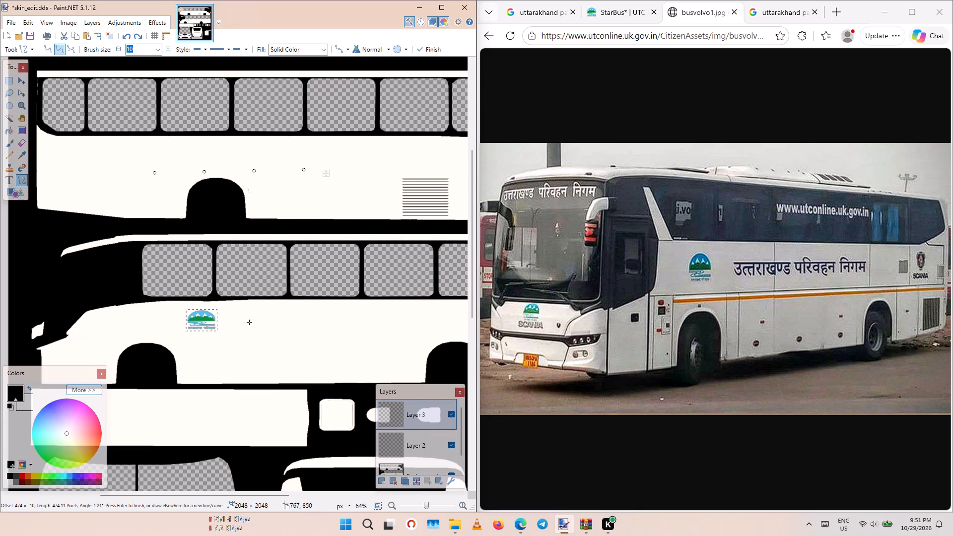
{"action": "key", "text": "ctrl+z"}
Duplicate Layer 3, which holds the lower side view's logo.
{"action": "scroll", "coordinate": [275, 285], "scroll_direction": "down", "scroll_amount": 2}
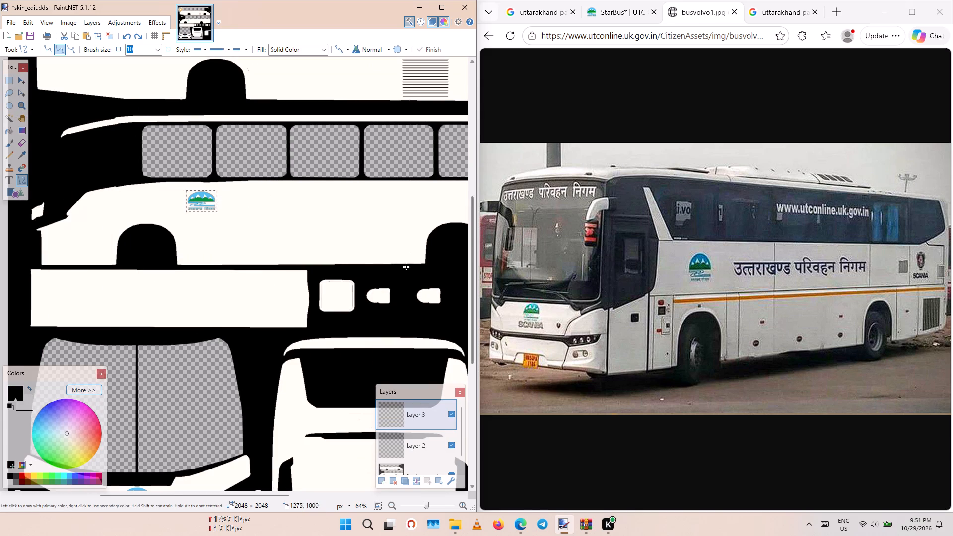
{"action": "scroll", "coordinate": [211, 329], "scroll_direction": "down", "scroll_amount": 2}
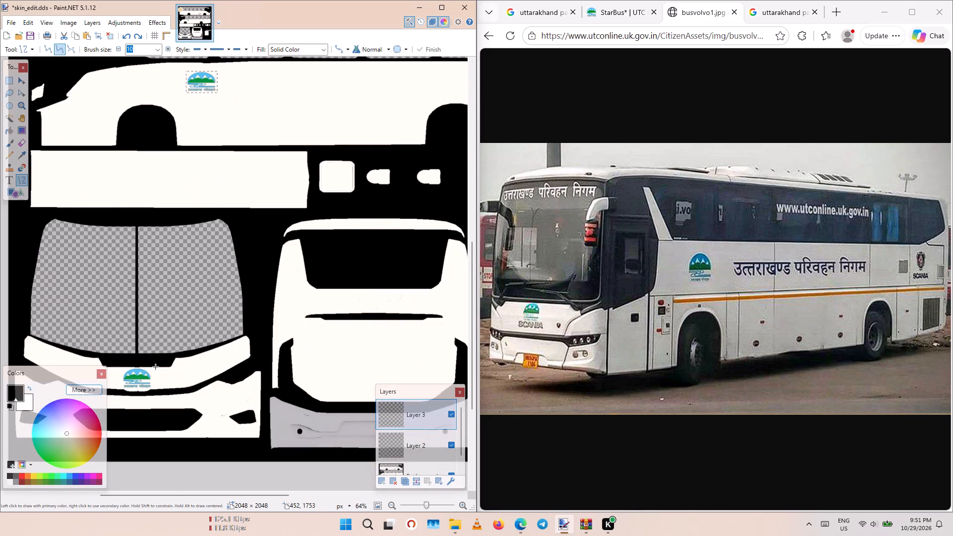
{"action": "scroll", "coordinate": [261, 340], "scroll_direction": "down", "scroll_amount": 1}
{"action": "scroll", "coordinate": [263, 341], "scroll_direction": "down", "scroll_amount": 7, "text": "ctrl"}
{"action": "scroll", "coordinate": [242, 386], "scroll_direction": "down", "scroll_amount": 2, "text": "ctrl"}
{"action": "scroll", "coordinate": [250, 287], "scroll_direction": "up", "scroll_amount": 4, "text": "ctrl"}
{"action": "scroll", "coordinate": [231, 313], "scroll_direction": "down", "scroll_amount": 1}
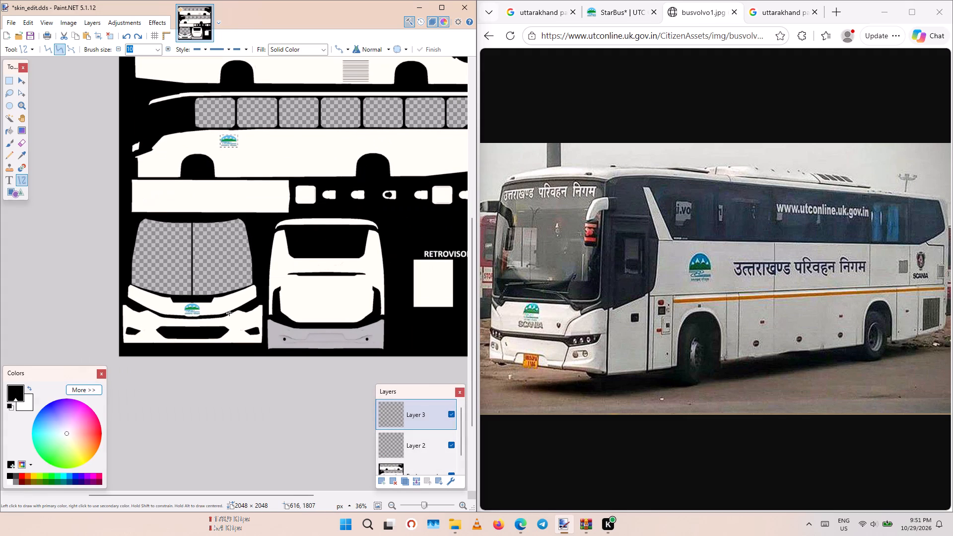
{"action": "scroll", "coordinate": [228, 314], "scroll_direction": "up", "scroll_amount": 2}
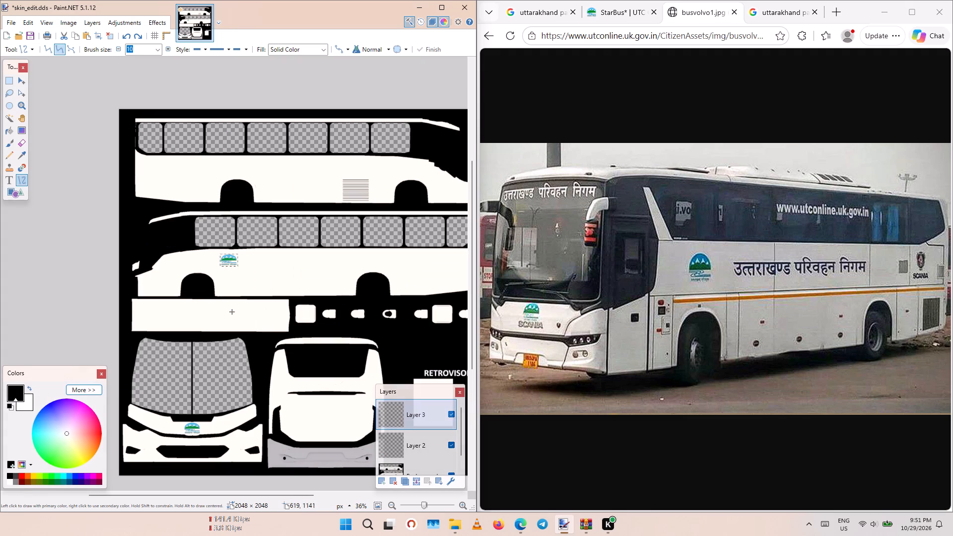
{"action": "scroll", "coordinate": [238, 335], "scroll_direction": "up", "scroll_amount": 1}
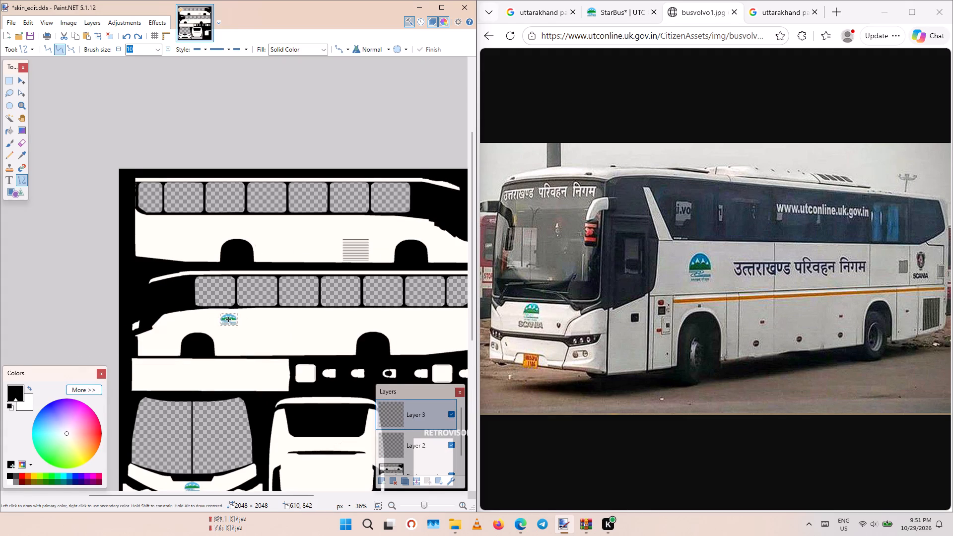
{"action": "scroll", "coordinate": [248, 307], "scroll_direction": "down", "scroll_amount": 2}
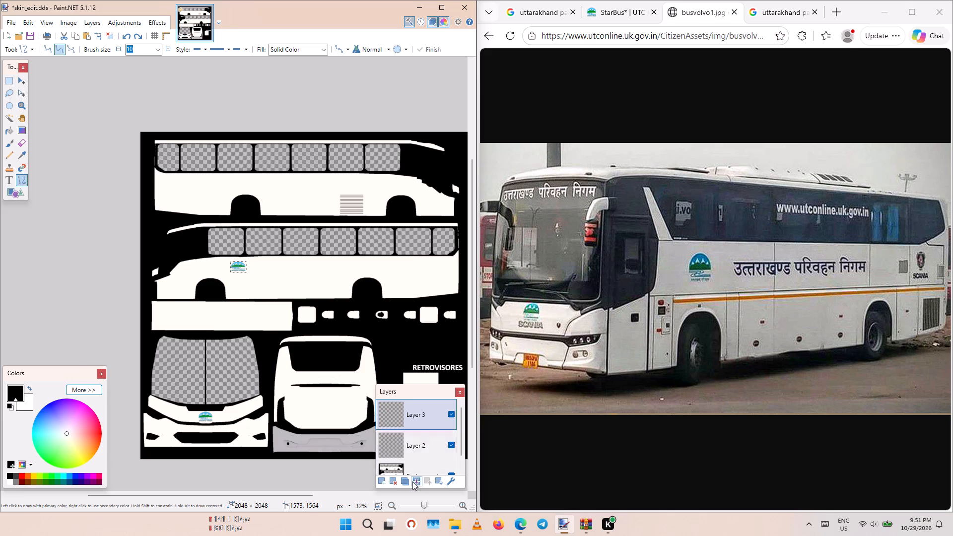
{"action": "left_click", "coordinate": [401, 479]}
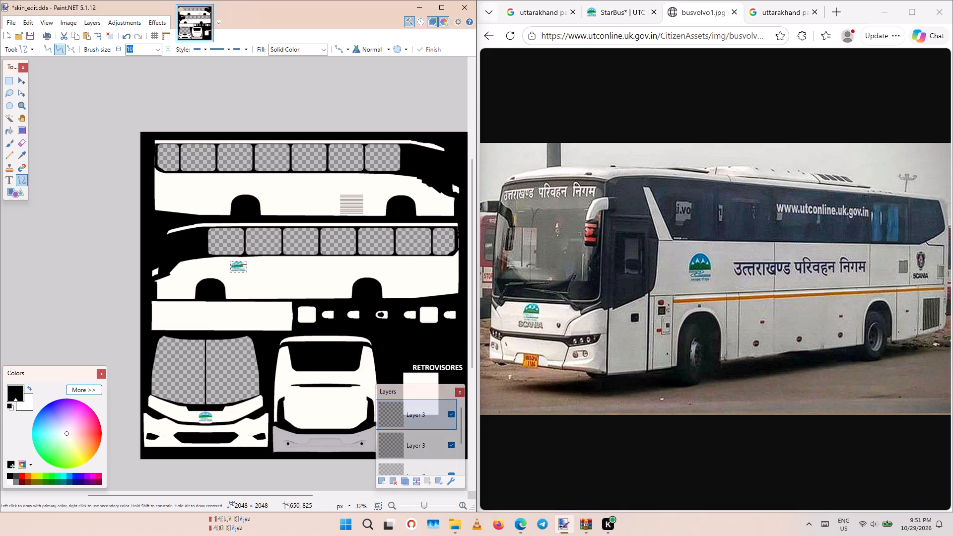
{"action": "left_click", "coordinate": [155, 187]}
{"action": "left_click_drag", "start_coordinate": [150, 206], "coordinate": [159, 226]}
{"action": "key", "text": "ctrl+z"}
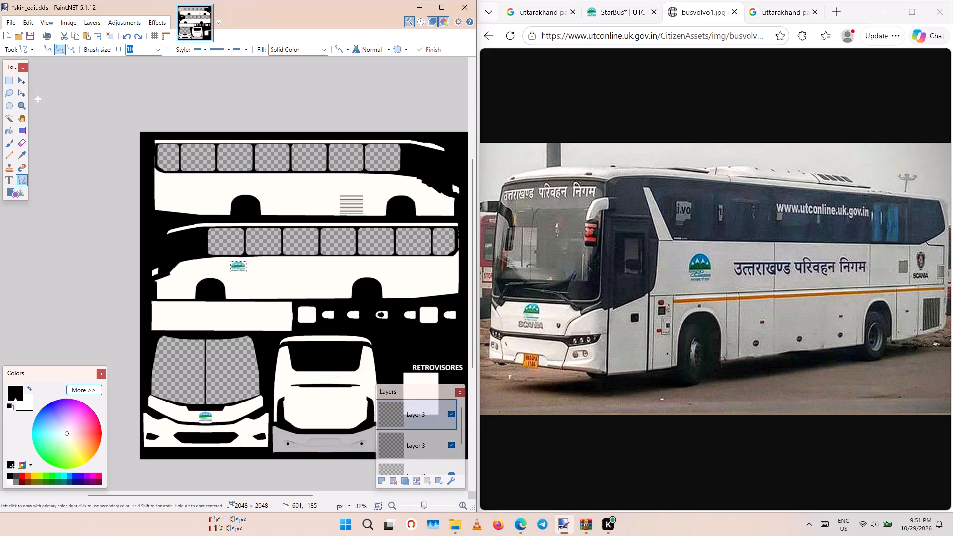
Move the duplicated logo onto the upper side view's body, below the windows near the rear wheel arch, at about 409, 286 px.
{"action": "left_click", "coordinate": [20, 84]}
{"action": "left_click", "coordinate": [154, 209]}
{"action": "left_click_drag", "start_coordinate": [157, 221], "coordinate": [143, 157]}
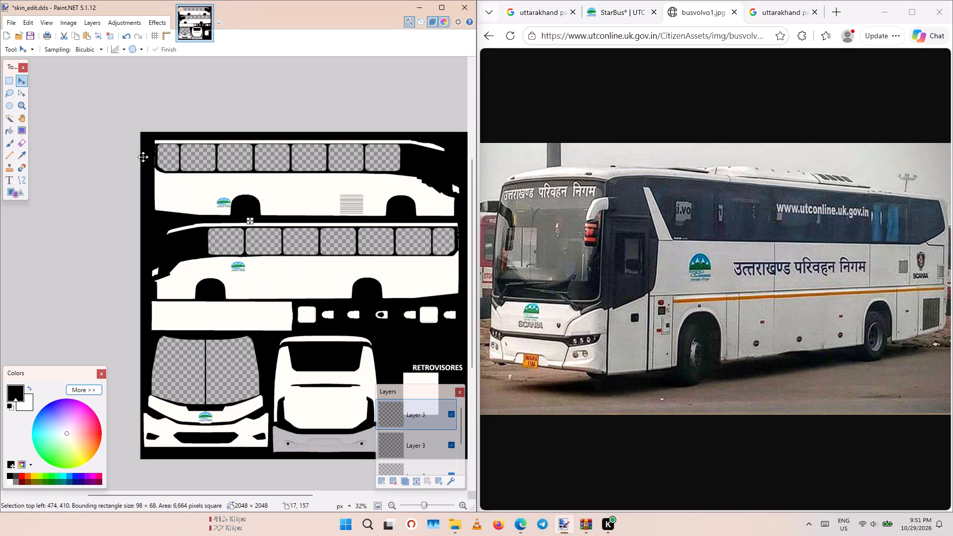
{"action": "left_click_drag", "start_coordinate": [143, 157], "coordinate": [133, 137]}
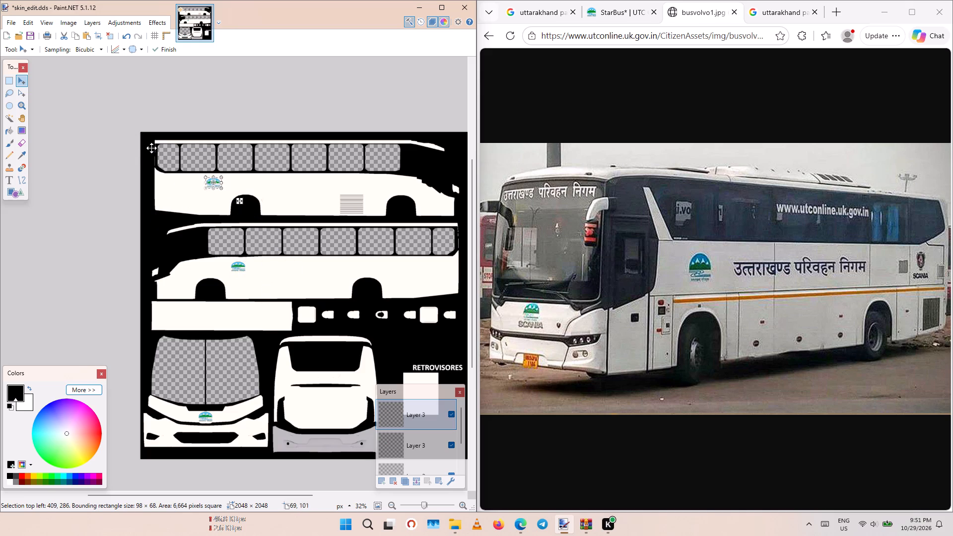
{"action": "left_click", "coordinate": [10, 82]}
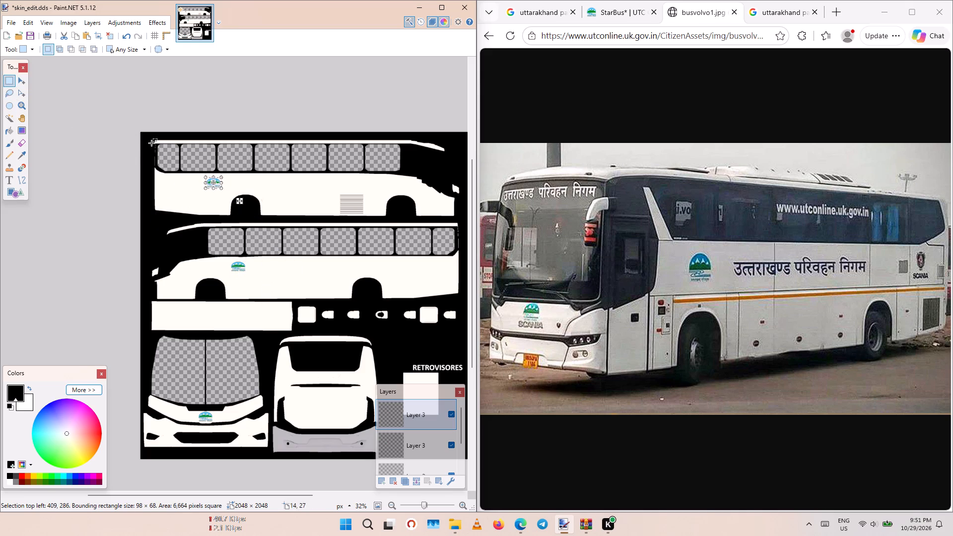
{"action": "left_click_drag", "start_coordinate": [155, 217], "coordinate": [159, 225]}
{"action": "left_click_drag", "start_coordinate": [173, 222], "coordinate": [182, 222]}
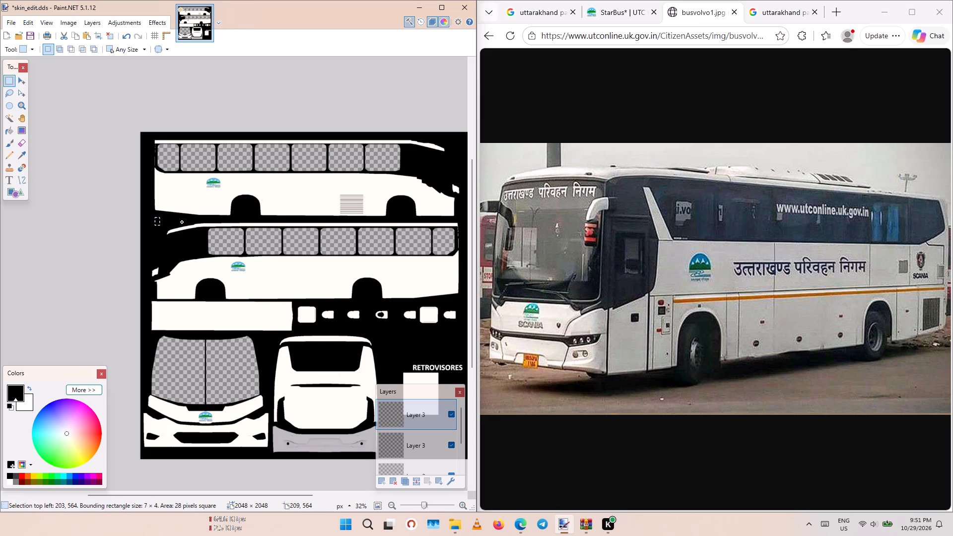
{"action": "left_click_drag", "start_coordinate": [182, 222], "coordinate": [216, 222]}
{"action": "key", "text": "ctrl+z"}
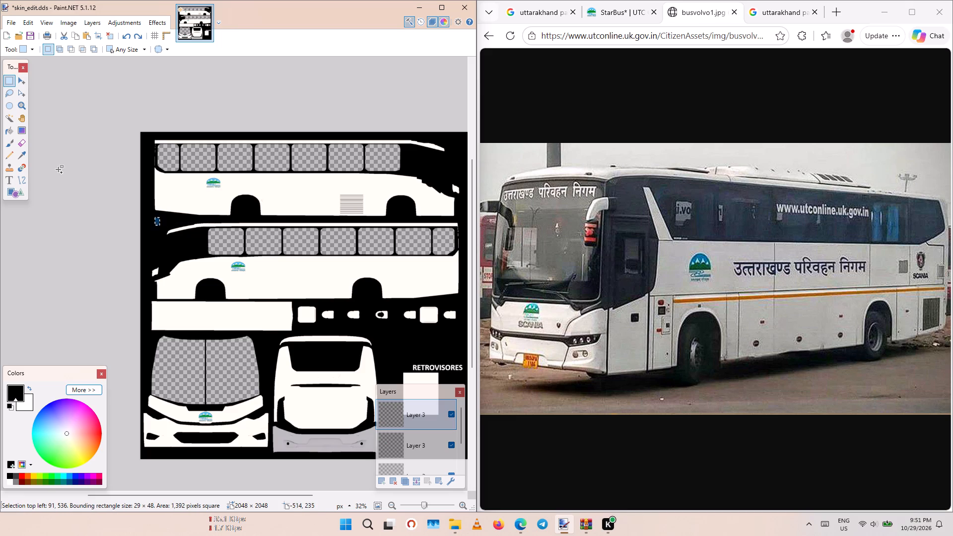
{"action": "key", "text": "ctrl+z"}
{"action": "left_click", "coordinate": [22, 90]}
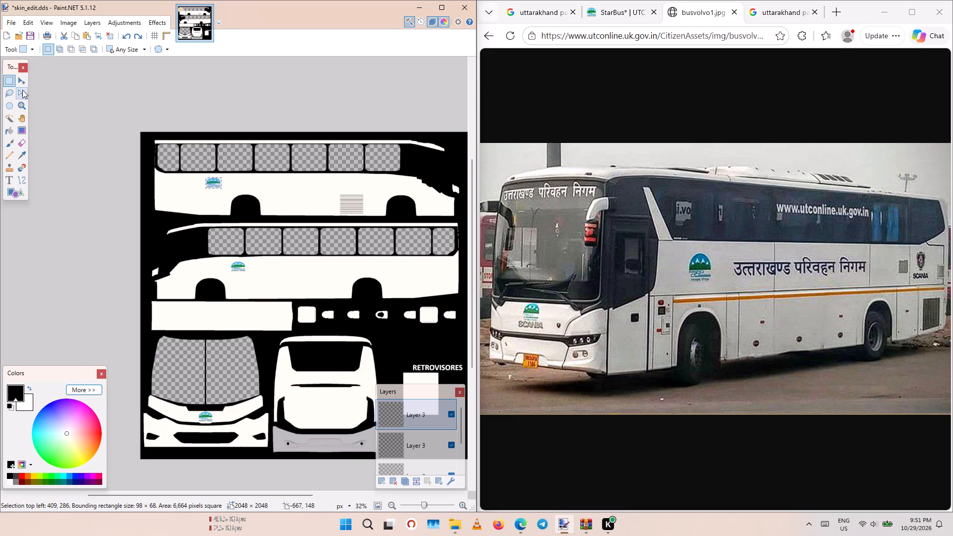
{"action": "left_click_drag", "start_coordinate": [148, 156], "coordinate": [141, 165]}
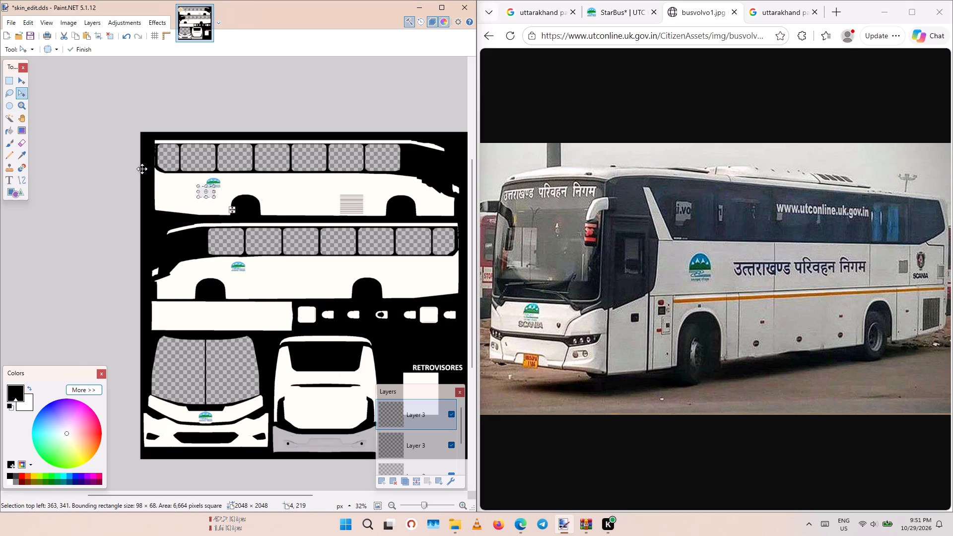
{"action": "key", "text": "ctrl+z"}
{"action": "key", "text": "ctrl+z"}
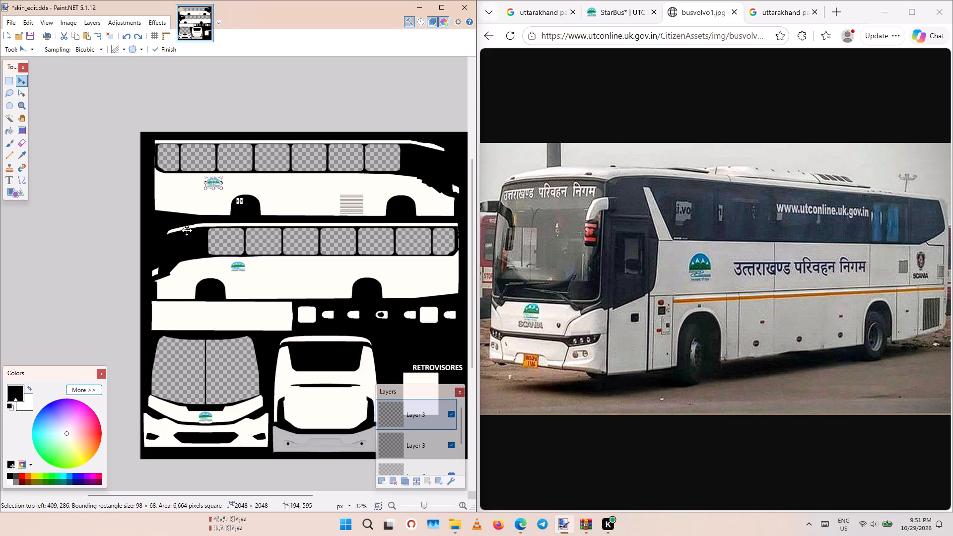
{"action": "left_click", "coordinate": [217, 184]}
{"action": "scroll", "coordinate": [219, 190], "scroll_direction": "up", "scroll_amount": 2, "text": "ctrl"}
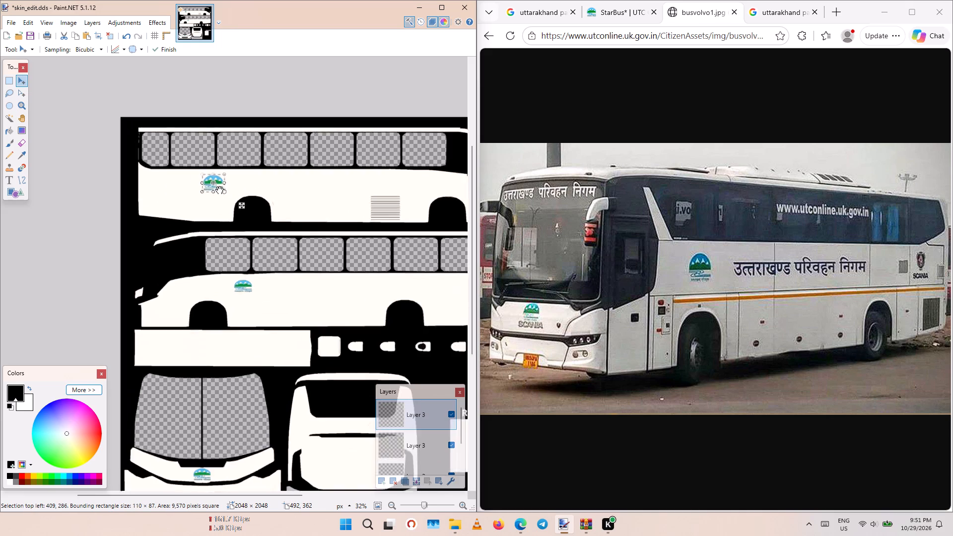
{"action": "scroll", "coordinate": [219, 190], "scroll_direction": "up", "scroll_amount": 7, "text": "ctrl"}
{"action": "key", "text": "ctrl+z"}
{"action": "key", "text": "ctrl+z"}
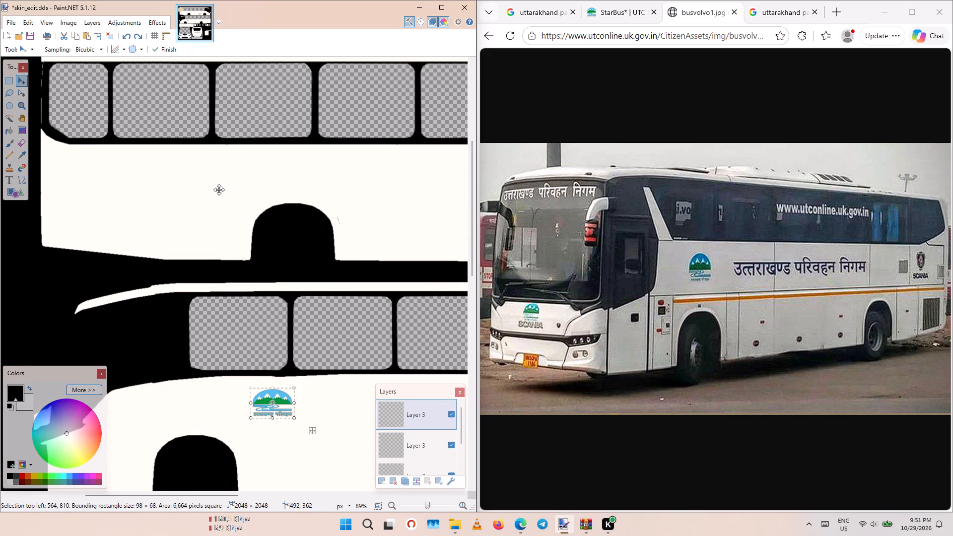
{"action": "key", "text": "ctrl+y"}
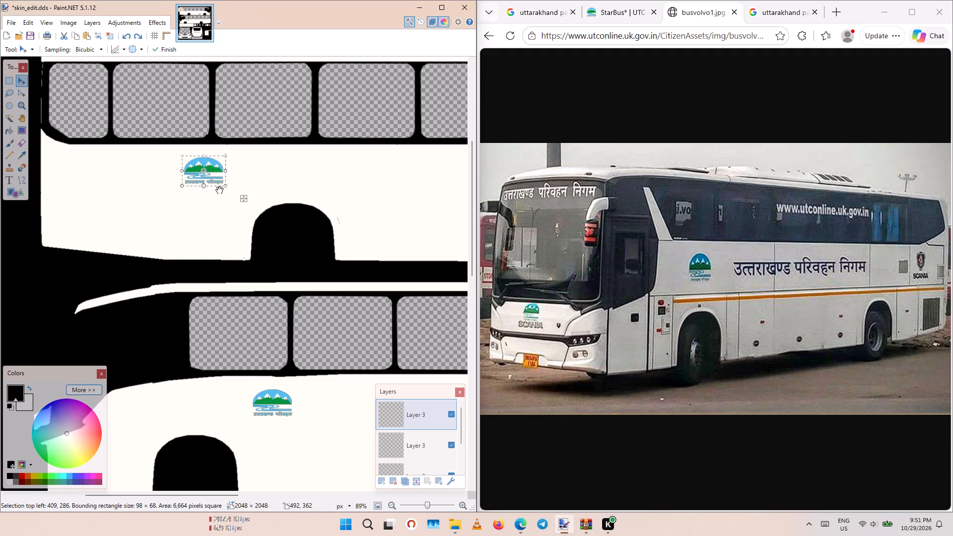
Move the duplicated logo along the upper side view's body to mid-body, at about 907, 282 px.
{"action": "scroll", "coordinate": [215, 171], "scroll_direction": "down", "scroll_amount": 2, "text": "ctrl"}
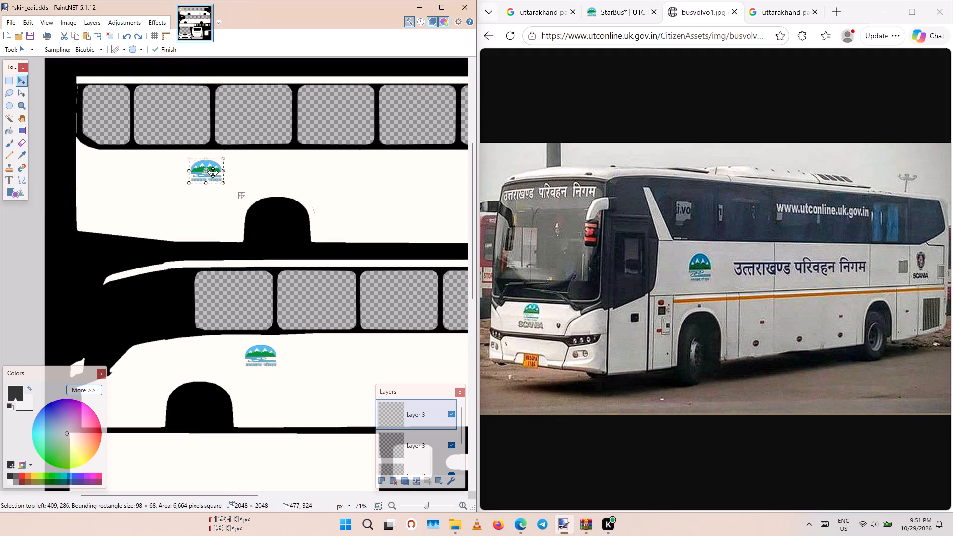
{"action": "left_click_drag", "start_coordinate": [213, 172], "coordinate": [389, 171]}
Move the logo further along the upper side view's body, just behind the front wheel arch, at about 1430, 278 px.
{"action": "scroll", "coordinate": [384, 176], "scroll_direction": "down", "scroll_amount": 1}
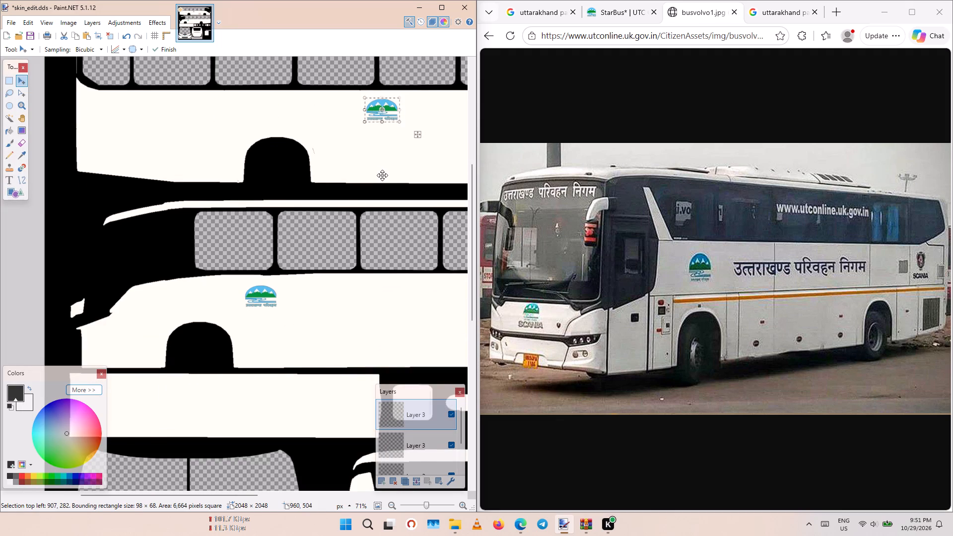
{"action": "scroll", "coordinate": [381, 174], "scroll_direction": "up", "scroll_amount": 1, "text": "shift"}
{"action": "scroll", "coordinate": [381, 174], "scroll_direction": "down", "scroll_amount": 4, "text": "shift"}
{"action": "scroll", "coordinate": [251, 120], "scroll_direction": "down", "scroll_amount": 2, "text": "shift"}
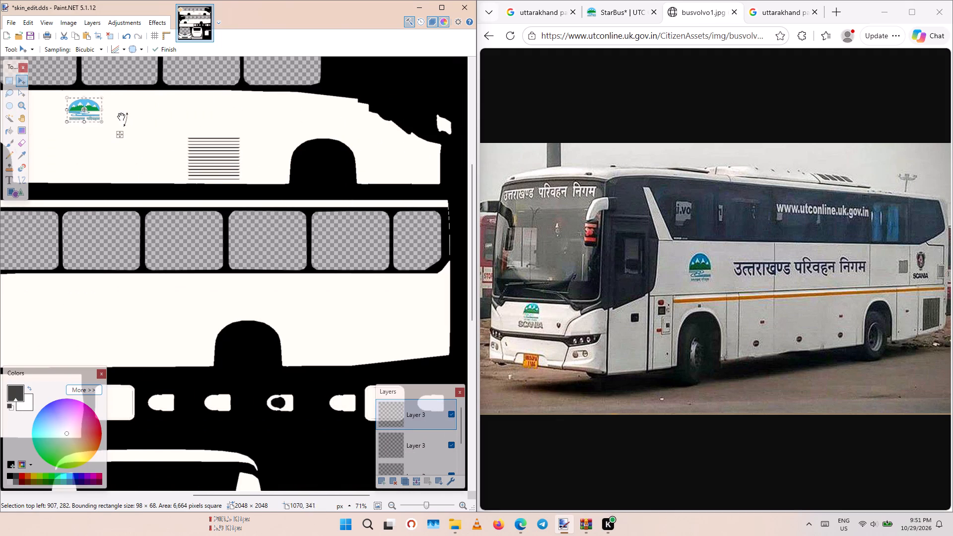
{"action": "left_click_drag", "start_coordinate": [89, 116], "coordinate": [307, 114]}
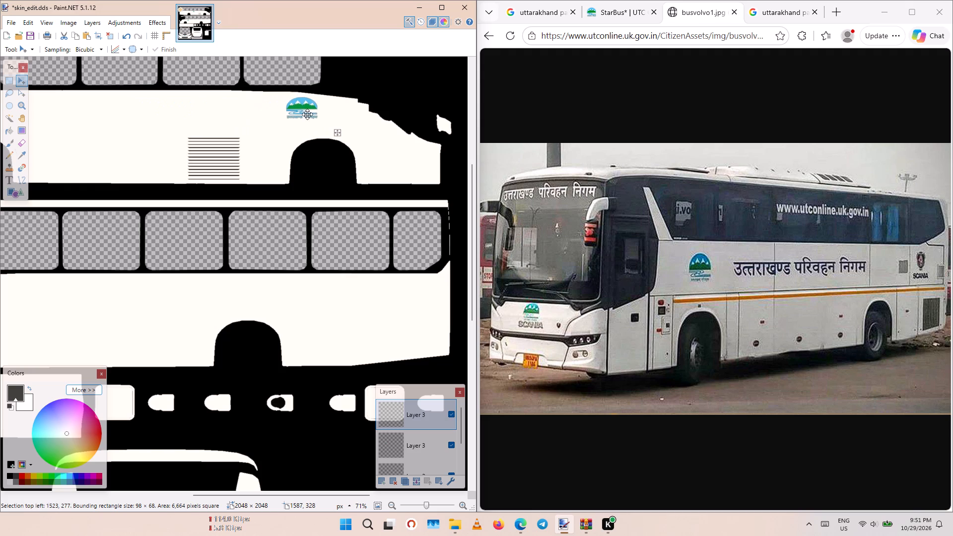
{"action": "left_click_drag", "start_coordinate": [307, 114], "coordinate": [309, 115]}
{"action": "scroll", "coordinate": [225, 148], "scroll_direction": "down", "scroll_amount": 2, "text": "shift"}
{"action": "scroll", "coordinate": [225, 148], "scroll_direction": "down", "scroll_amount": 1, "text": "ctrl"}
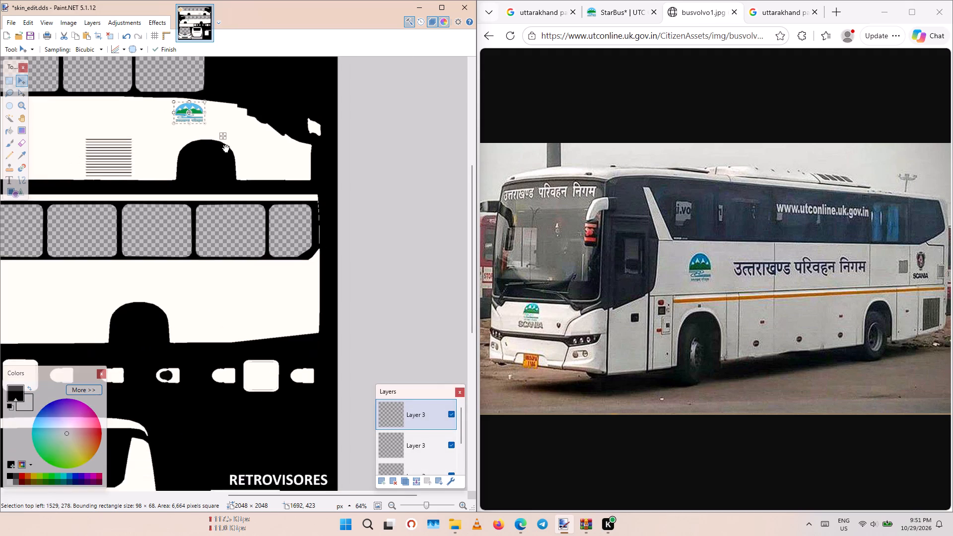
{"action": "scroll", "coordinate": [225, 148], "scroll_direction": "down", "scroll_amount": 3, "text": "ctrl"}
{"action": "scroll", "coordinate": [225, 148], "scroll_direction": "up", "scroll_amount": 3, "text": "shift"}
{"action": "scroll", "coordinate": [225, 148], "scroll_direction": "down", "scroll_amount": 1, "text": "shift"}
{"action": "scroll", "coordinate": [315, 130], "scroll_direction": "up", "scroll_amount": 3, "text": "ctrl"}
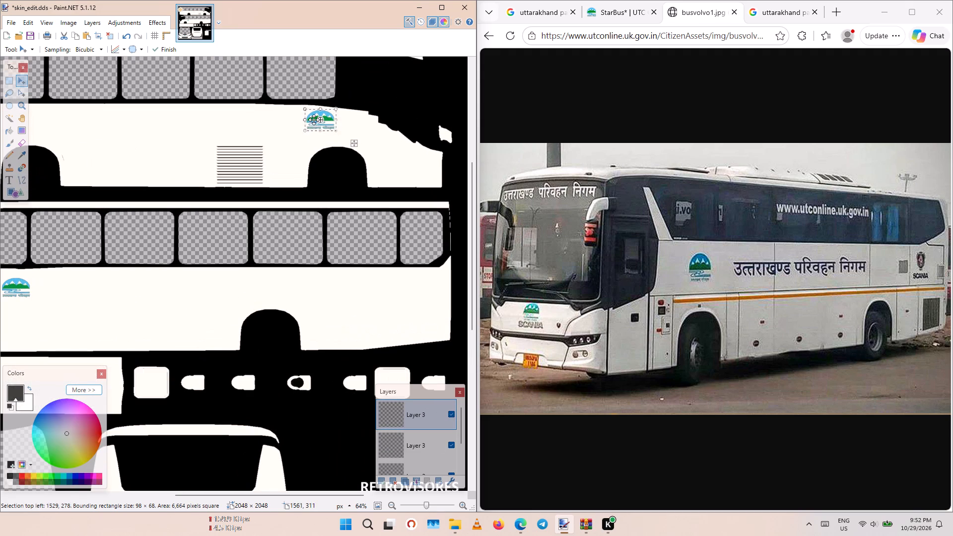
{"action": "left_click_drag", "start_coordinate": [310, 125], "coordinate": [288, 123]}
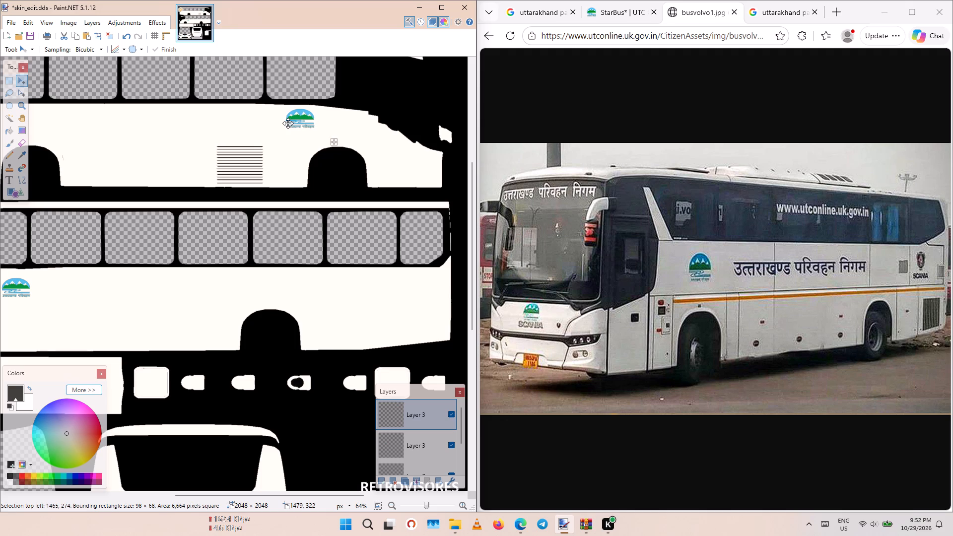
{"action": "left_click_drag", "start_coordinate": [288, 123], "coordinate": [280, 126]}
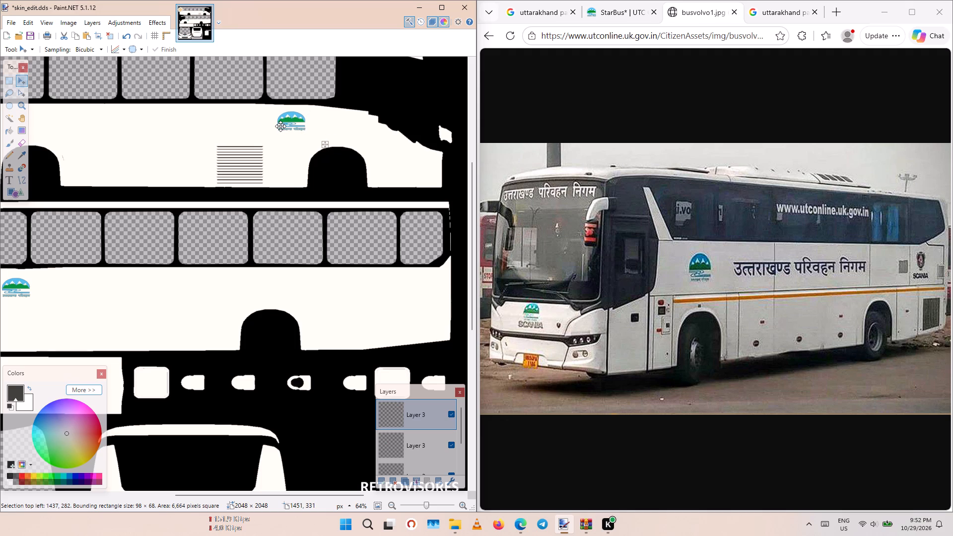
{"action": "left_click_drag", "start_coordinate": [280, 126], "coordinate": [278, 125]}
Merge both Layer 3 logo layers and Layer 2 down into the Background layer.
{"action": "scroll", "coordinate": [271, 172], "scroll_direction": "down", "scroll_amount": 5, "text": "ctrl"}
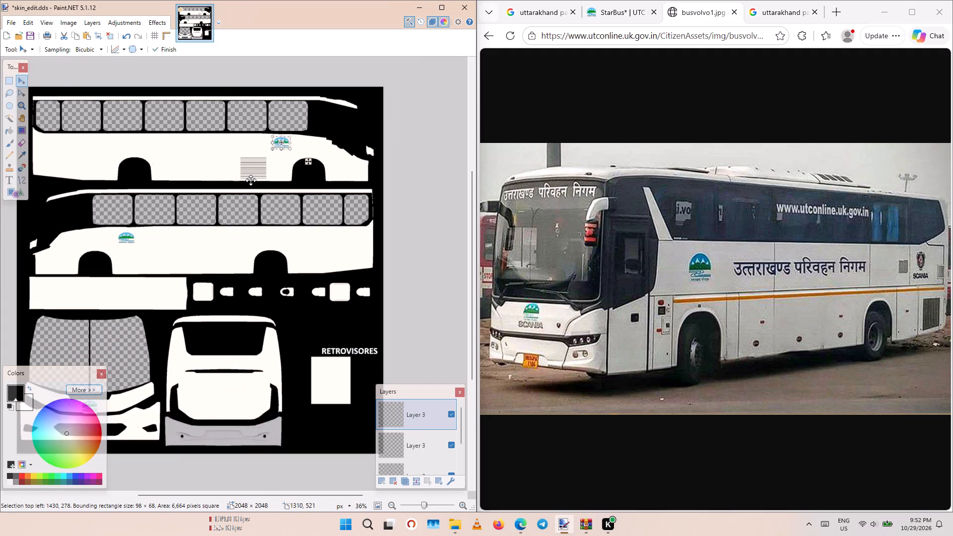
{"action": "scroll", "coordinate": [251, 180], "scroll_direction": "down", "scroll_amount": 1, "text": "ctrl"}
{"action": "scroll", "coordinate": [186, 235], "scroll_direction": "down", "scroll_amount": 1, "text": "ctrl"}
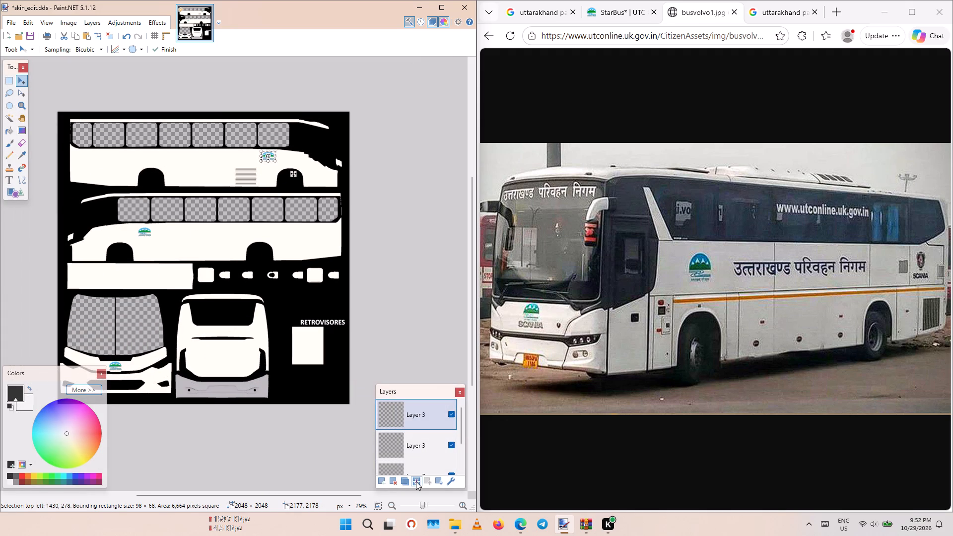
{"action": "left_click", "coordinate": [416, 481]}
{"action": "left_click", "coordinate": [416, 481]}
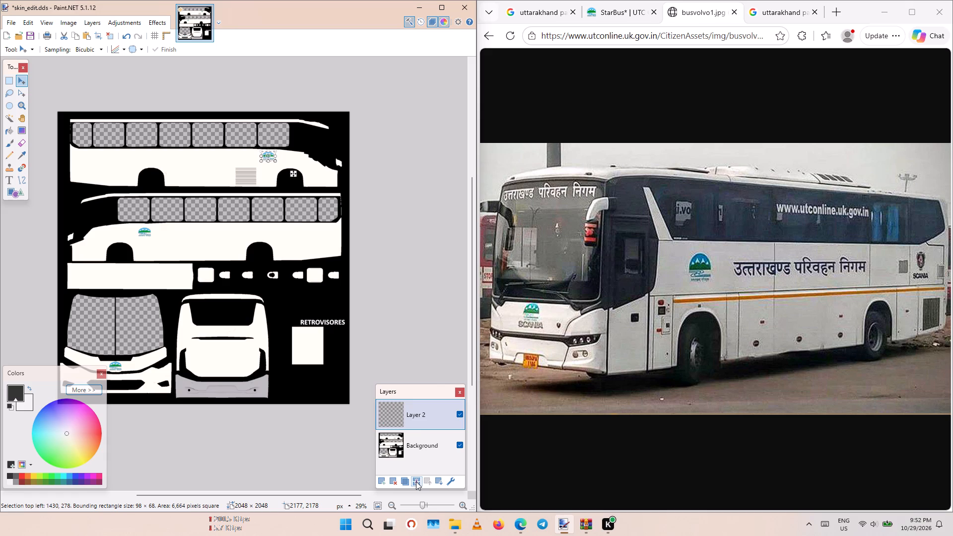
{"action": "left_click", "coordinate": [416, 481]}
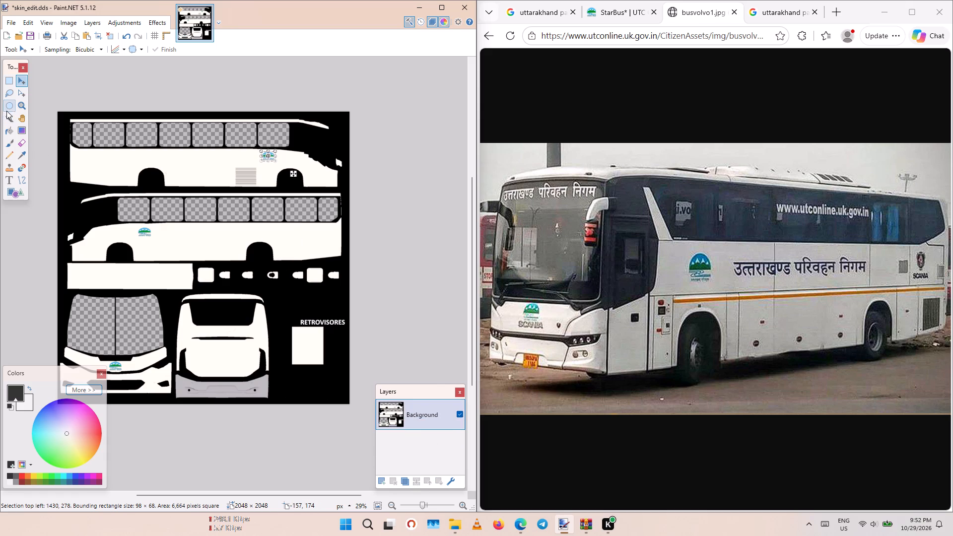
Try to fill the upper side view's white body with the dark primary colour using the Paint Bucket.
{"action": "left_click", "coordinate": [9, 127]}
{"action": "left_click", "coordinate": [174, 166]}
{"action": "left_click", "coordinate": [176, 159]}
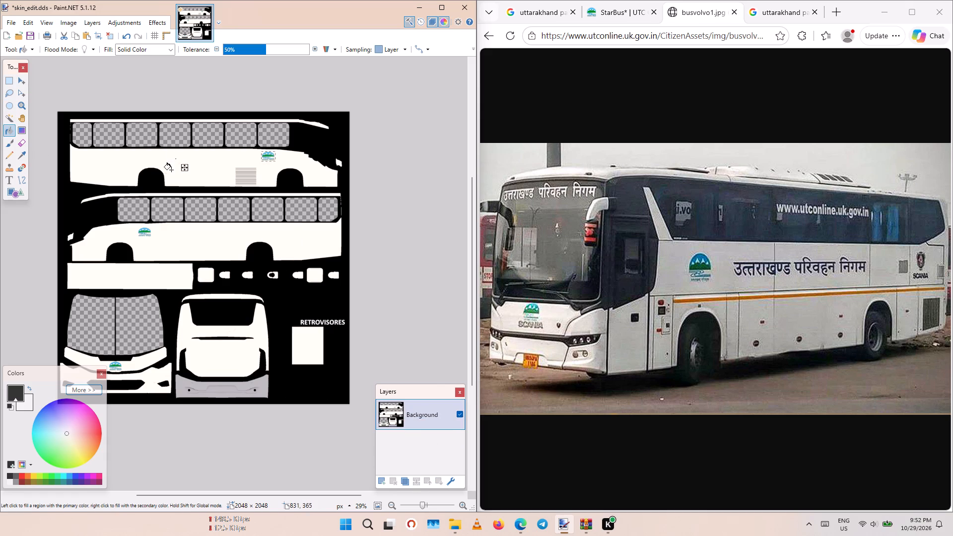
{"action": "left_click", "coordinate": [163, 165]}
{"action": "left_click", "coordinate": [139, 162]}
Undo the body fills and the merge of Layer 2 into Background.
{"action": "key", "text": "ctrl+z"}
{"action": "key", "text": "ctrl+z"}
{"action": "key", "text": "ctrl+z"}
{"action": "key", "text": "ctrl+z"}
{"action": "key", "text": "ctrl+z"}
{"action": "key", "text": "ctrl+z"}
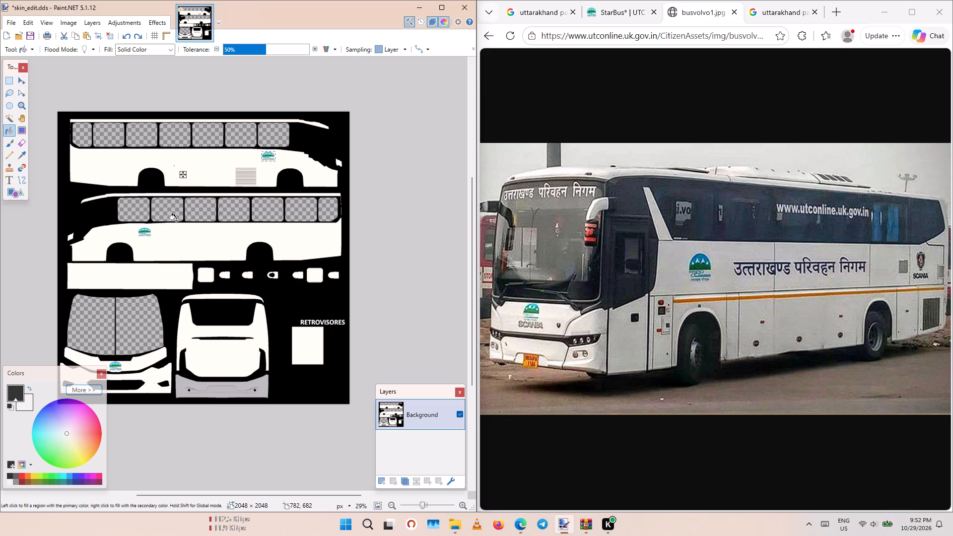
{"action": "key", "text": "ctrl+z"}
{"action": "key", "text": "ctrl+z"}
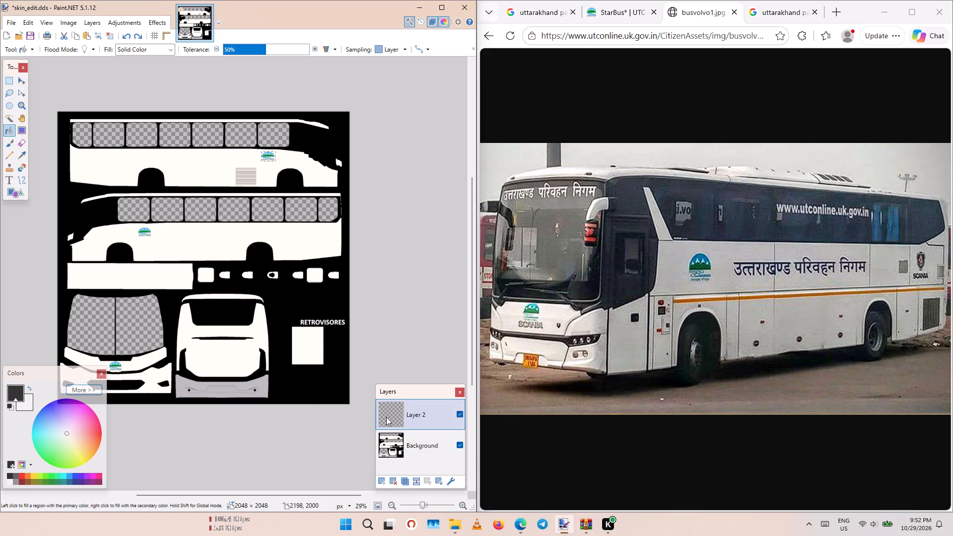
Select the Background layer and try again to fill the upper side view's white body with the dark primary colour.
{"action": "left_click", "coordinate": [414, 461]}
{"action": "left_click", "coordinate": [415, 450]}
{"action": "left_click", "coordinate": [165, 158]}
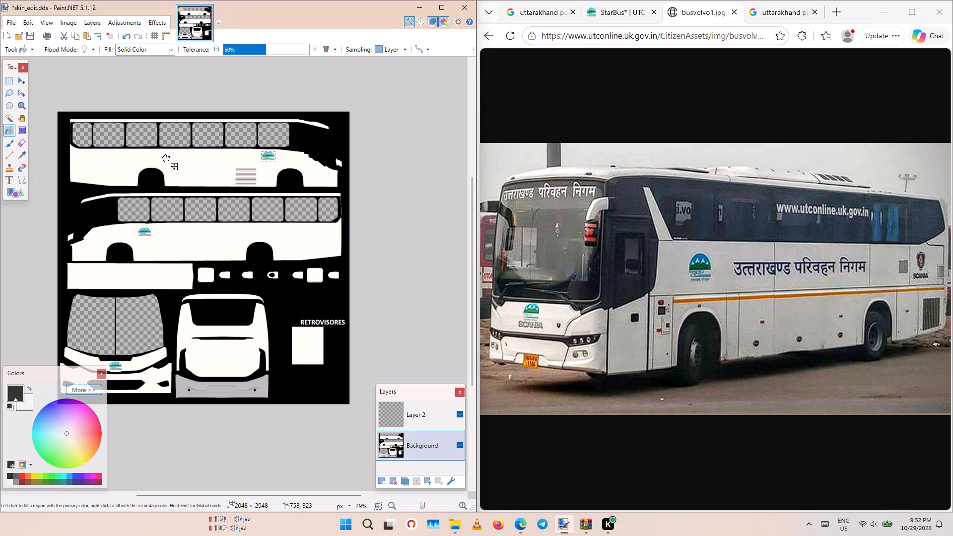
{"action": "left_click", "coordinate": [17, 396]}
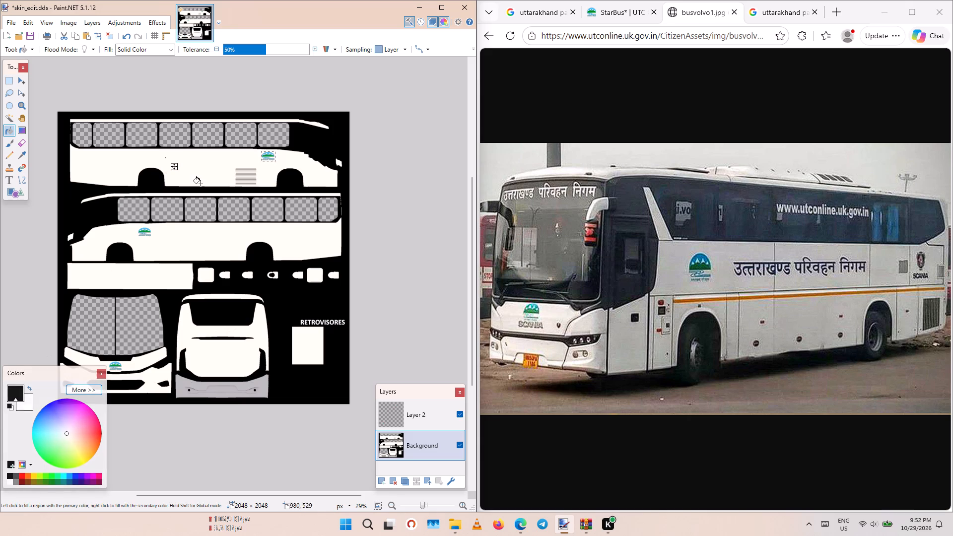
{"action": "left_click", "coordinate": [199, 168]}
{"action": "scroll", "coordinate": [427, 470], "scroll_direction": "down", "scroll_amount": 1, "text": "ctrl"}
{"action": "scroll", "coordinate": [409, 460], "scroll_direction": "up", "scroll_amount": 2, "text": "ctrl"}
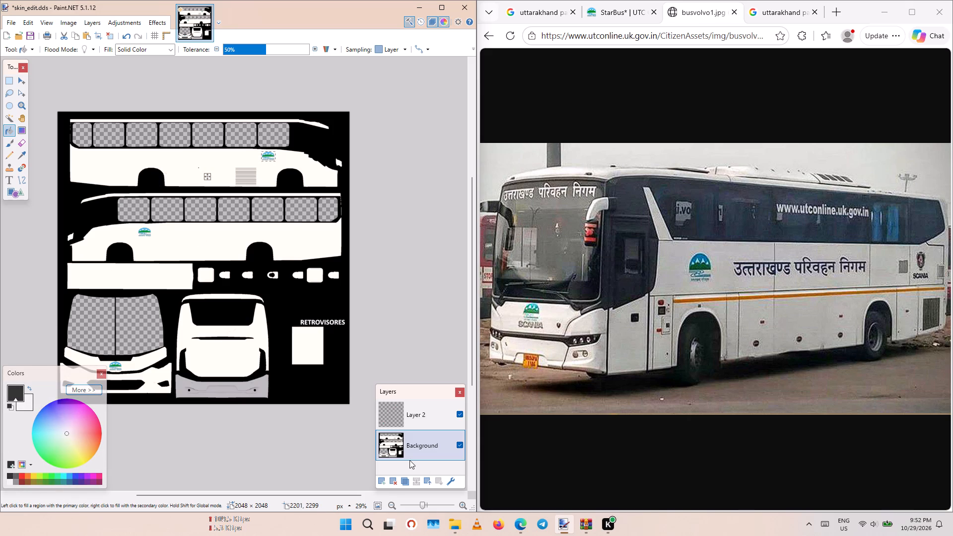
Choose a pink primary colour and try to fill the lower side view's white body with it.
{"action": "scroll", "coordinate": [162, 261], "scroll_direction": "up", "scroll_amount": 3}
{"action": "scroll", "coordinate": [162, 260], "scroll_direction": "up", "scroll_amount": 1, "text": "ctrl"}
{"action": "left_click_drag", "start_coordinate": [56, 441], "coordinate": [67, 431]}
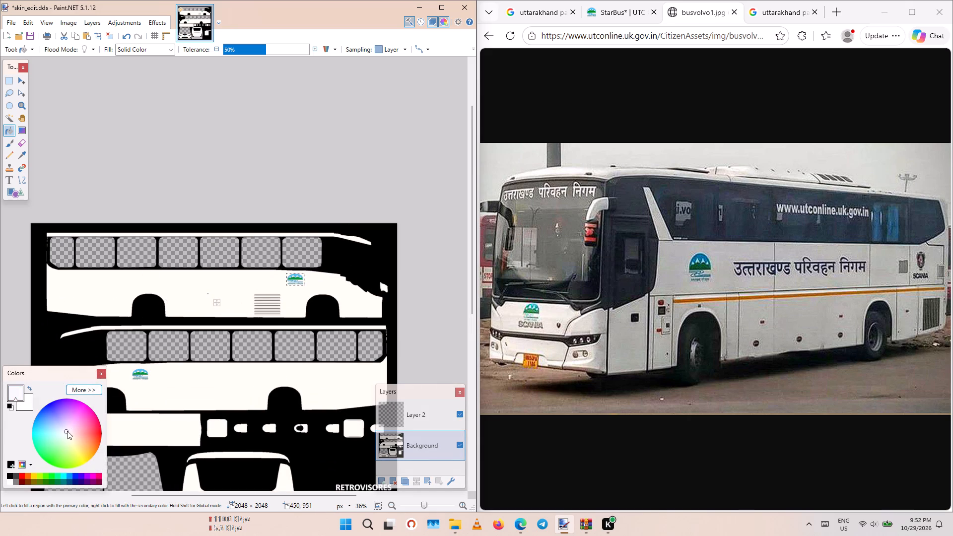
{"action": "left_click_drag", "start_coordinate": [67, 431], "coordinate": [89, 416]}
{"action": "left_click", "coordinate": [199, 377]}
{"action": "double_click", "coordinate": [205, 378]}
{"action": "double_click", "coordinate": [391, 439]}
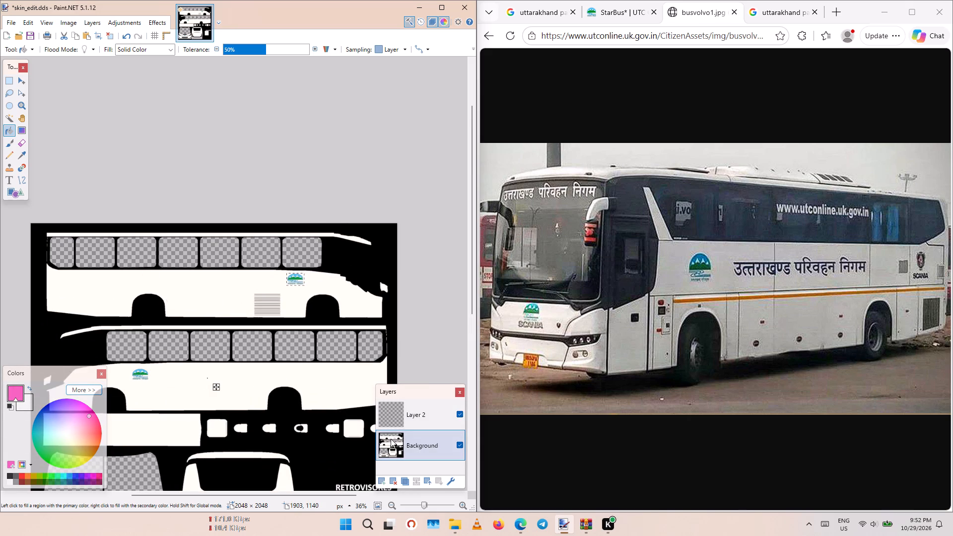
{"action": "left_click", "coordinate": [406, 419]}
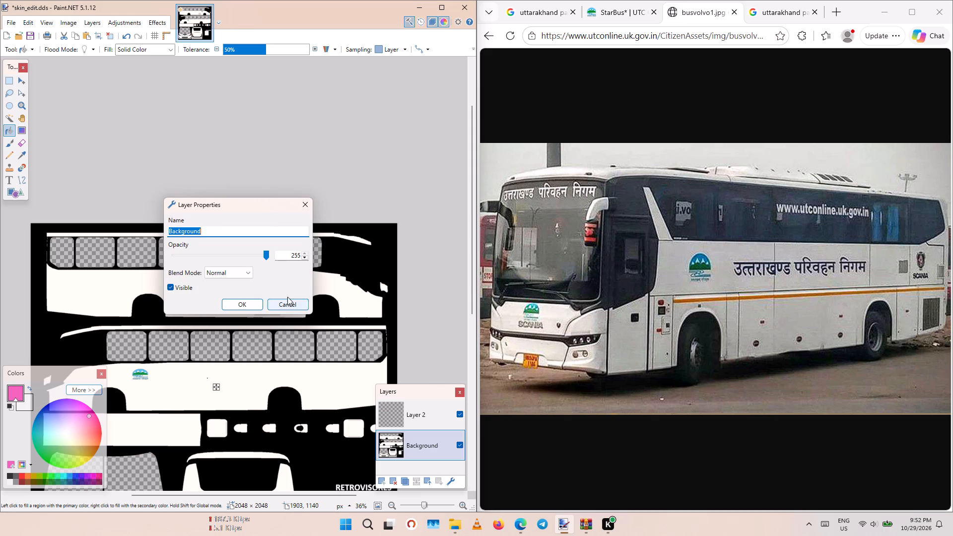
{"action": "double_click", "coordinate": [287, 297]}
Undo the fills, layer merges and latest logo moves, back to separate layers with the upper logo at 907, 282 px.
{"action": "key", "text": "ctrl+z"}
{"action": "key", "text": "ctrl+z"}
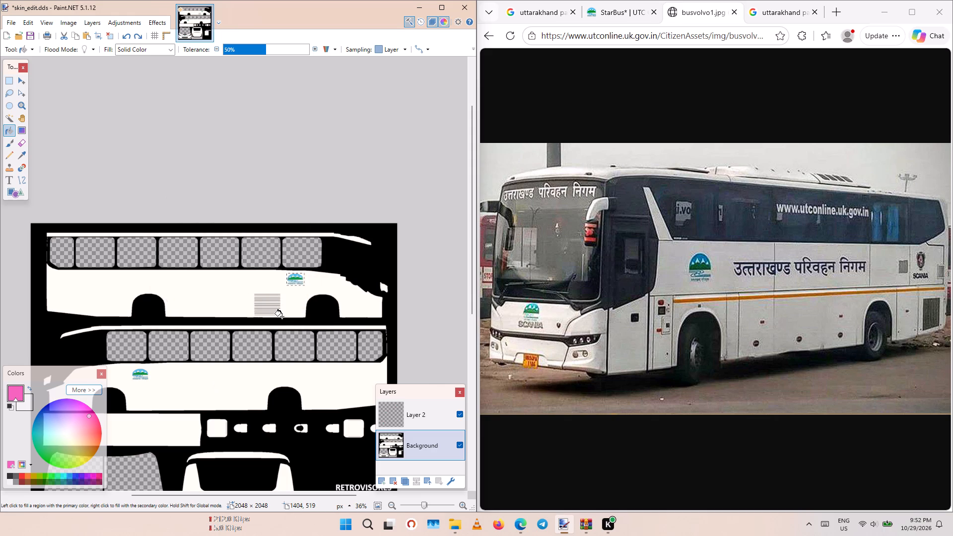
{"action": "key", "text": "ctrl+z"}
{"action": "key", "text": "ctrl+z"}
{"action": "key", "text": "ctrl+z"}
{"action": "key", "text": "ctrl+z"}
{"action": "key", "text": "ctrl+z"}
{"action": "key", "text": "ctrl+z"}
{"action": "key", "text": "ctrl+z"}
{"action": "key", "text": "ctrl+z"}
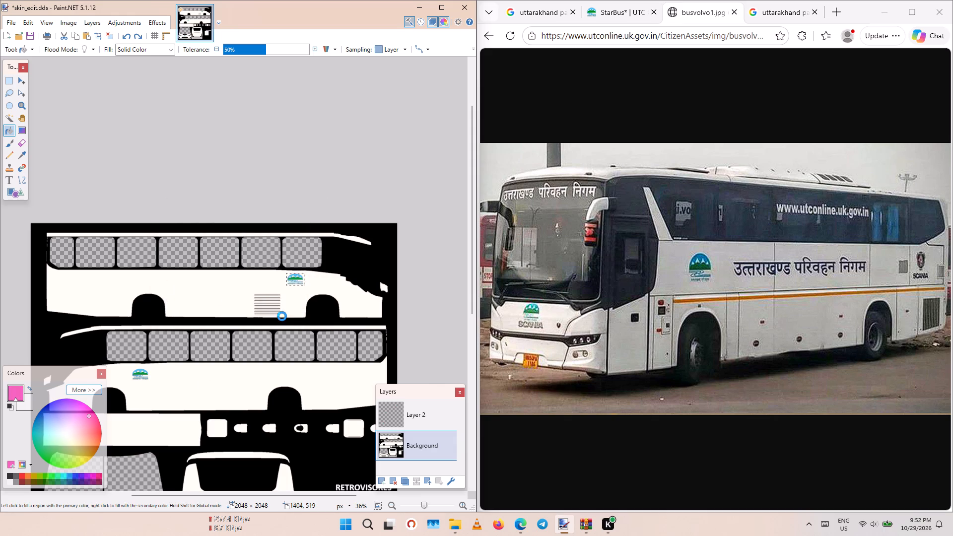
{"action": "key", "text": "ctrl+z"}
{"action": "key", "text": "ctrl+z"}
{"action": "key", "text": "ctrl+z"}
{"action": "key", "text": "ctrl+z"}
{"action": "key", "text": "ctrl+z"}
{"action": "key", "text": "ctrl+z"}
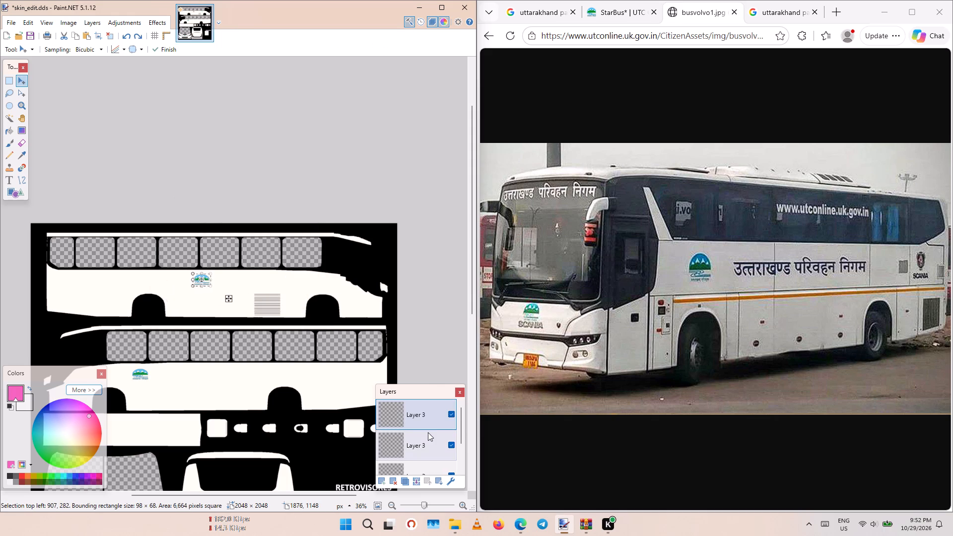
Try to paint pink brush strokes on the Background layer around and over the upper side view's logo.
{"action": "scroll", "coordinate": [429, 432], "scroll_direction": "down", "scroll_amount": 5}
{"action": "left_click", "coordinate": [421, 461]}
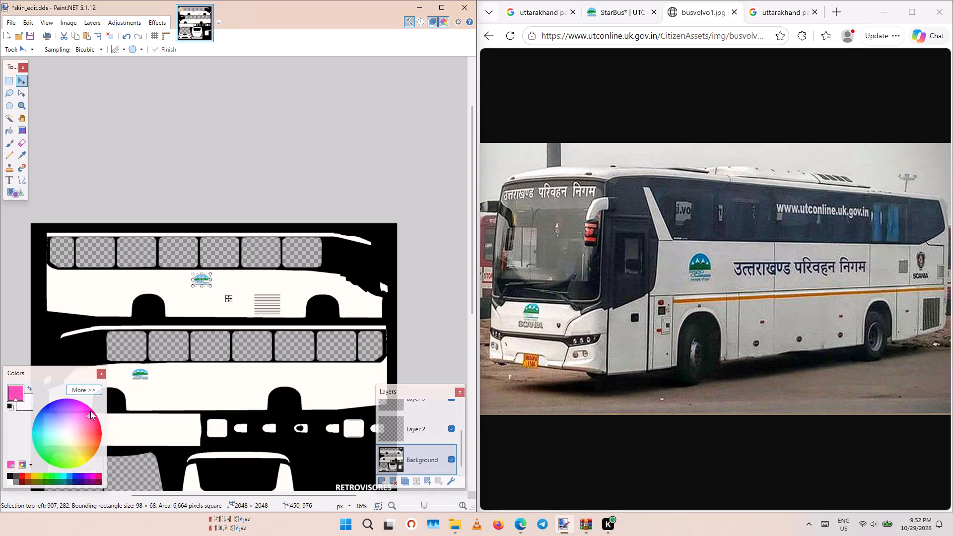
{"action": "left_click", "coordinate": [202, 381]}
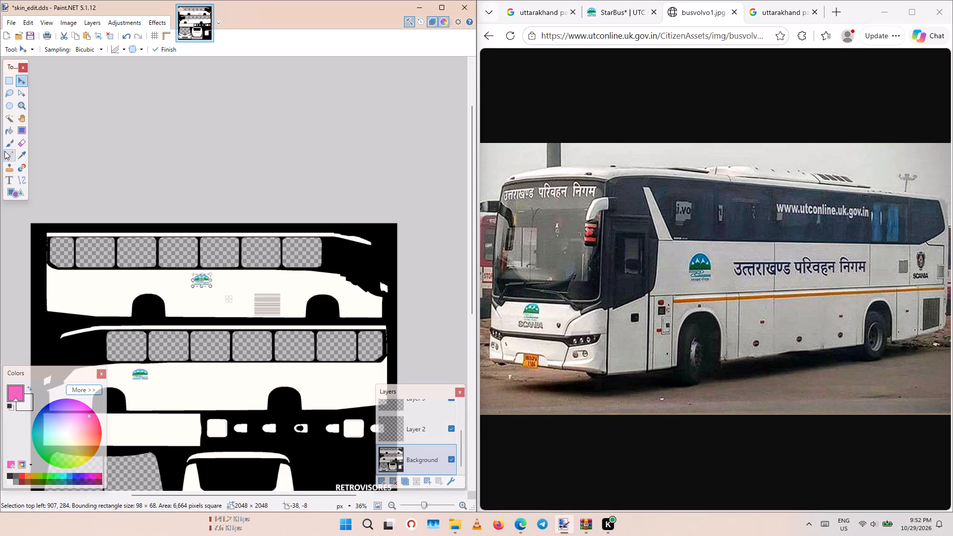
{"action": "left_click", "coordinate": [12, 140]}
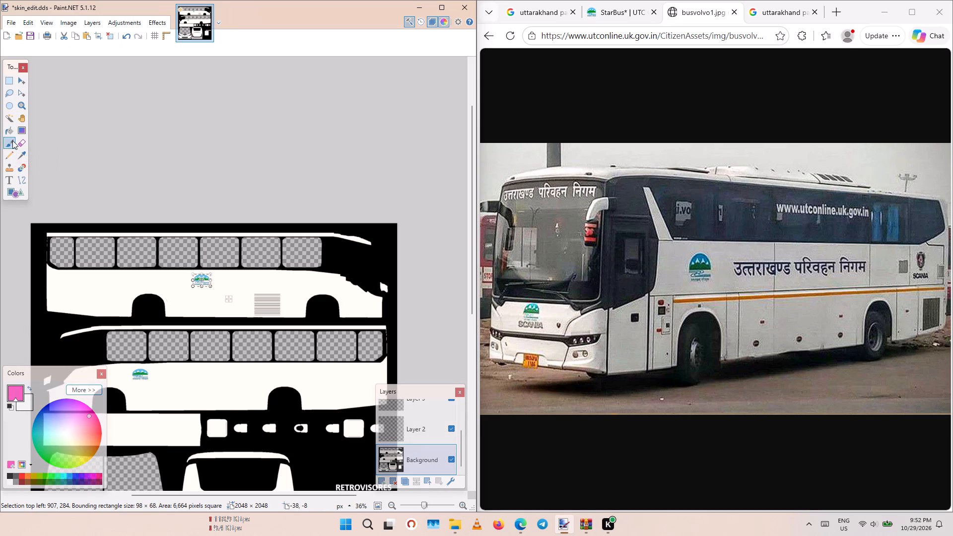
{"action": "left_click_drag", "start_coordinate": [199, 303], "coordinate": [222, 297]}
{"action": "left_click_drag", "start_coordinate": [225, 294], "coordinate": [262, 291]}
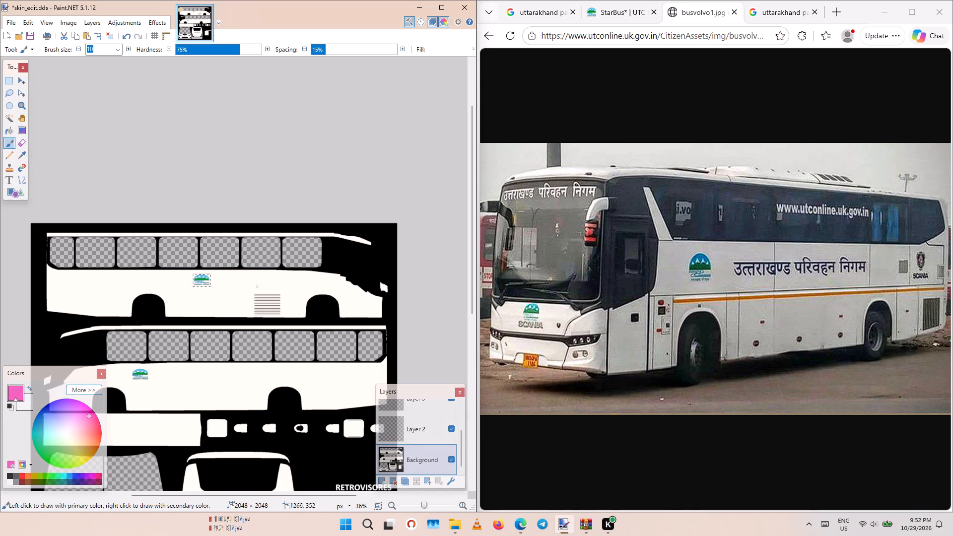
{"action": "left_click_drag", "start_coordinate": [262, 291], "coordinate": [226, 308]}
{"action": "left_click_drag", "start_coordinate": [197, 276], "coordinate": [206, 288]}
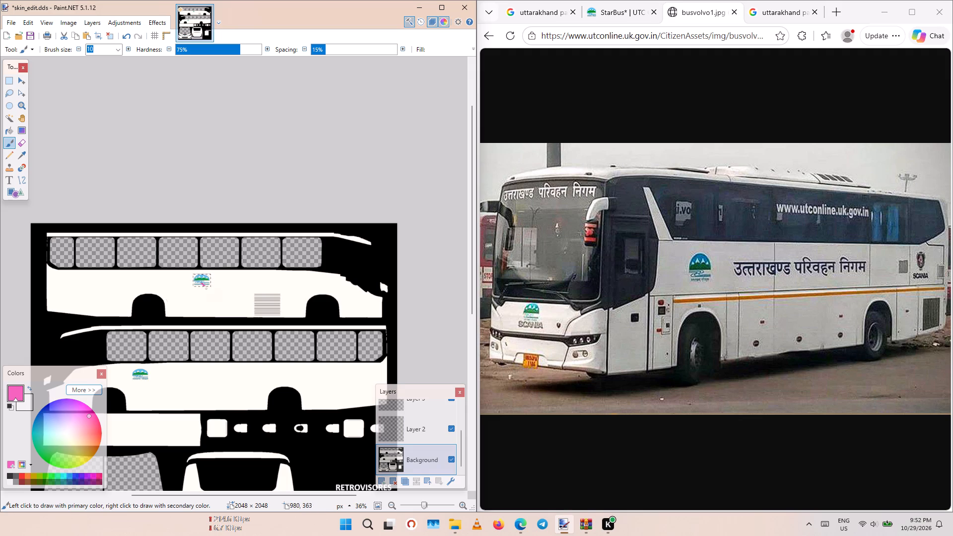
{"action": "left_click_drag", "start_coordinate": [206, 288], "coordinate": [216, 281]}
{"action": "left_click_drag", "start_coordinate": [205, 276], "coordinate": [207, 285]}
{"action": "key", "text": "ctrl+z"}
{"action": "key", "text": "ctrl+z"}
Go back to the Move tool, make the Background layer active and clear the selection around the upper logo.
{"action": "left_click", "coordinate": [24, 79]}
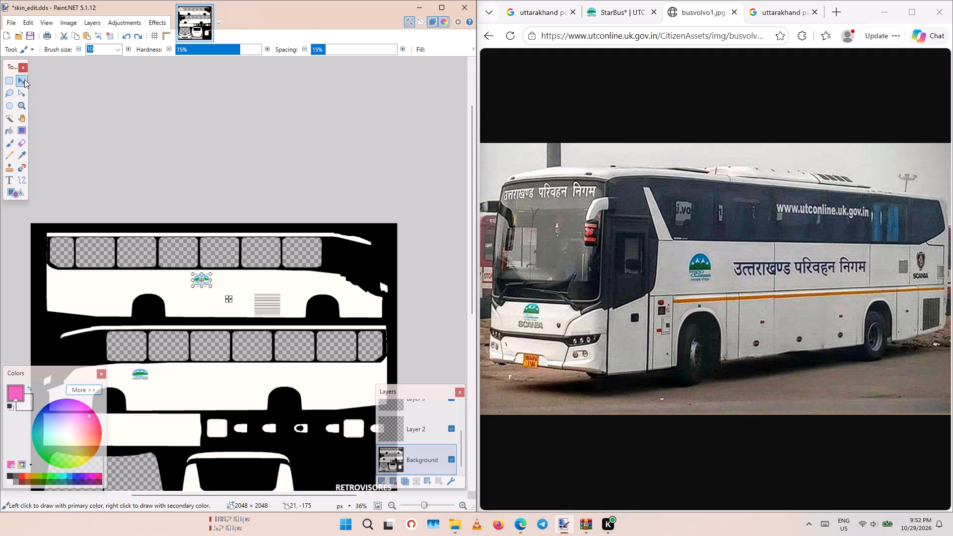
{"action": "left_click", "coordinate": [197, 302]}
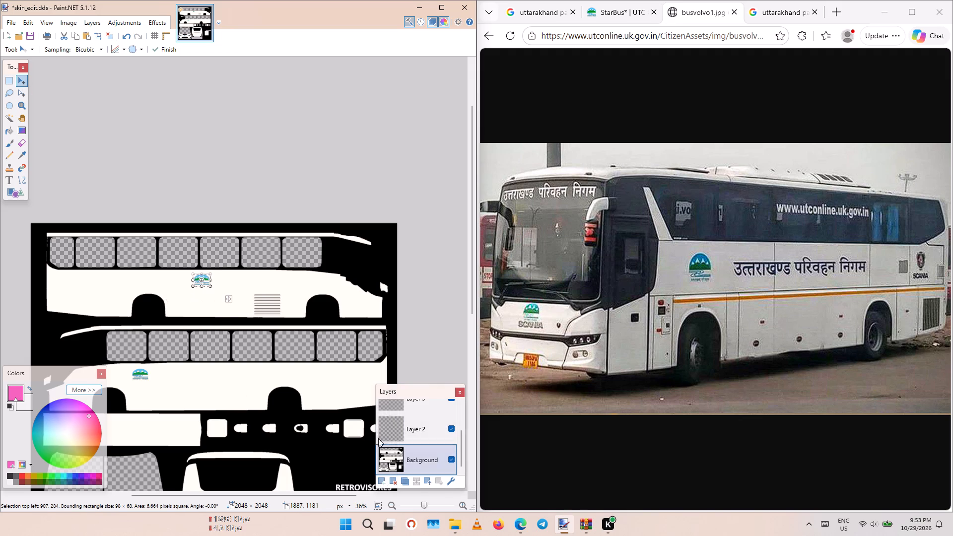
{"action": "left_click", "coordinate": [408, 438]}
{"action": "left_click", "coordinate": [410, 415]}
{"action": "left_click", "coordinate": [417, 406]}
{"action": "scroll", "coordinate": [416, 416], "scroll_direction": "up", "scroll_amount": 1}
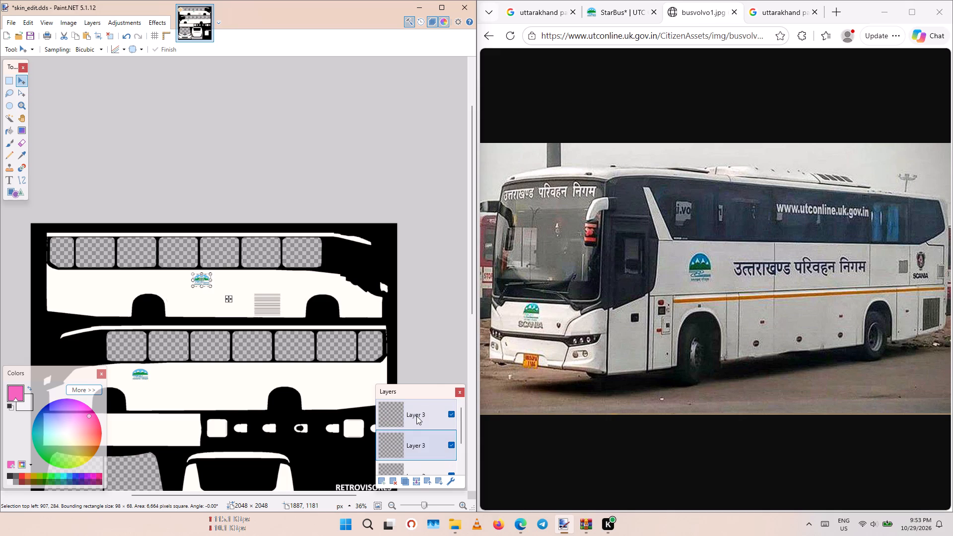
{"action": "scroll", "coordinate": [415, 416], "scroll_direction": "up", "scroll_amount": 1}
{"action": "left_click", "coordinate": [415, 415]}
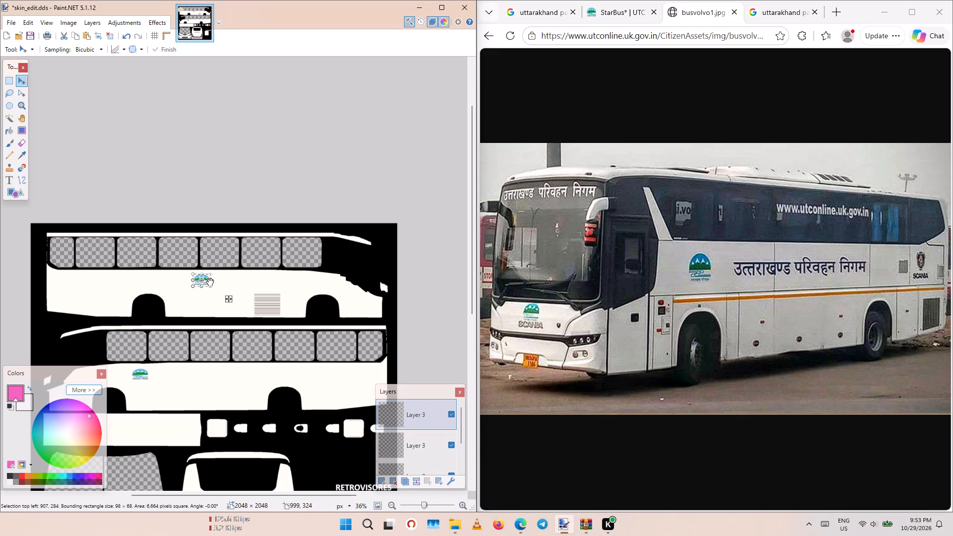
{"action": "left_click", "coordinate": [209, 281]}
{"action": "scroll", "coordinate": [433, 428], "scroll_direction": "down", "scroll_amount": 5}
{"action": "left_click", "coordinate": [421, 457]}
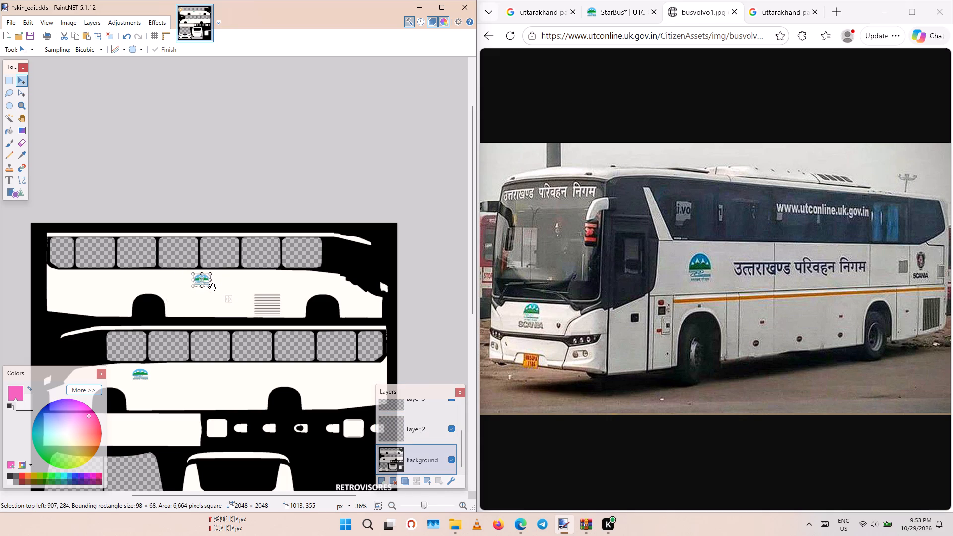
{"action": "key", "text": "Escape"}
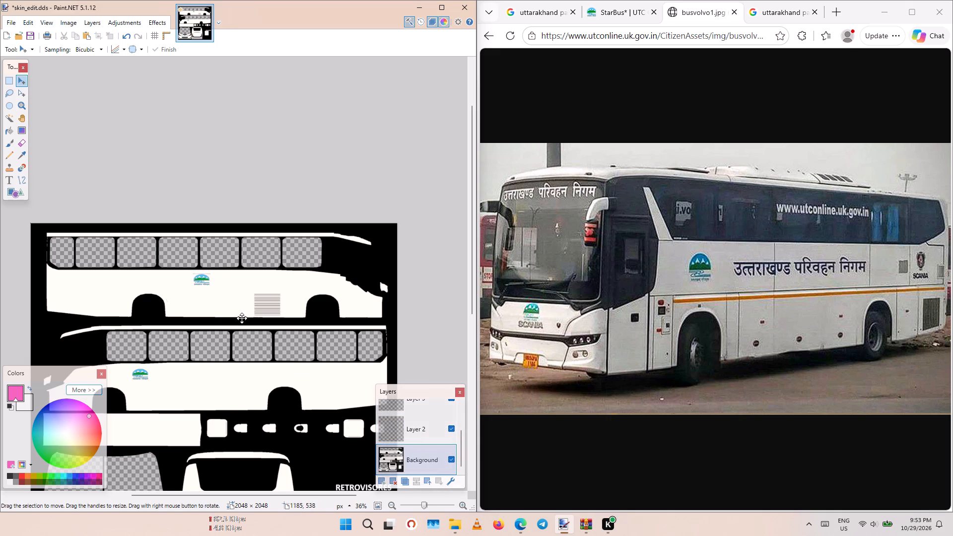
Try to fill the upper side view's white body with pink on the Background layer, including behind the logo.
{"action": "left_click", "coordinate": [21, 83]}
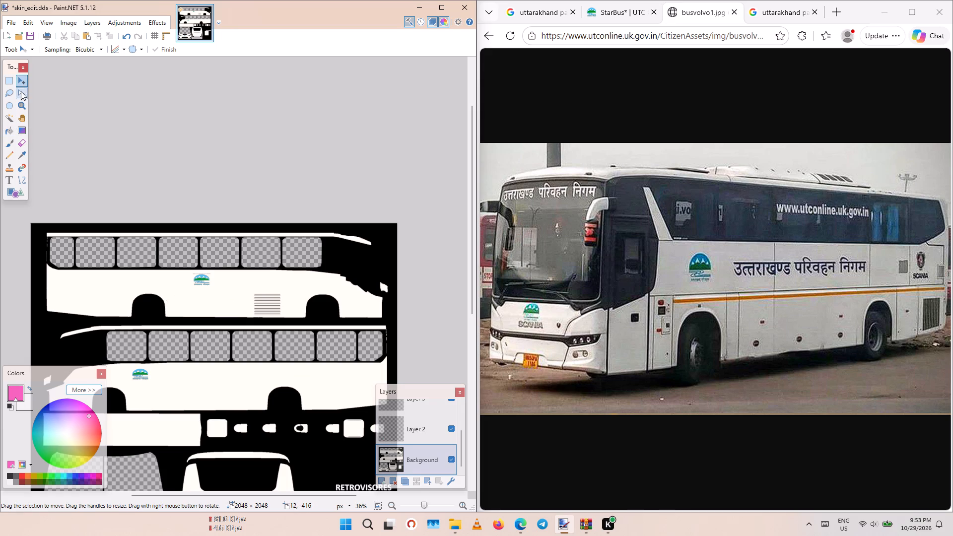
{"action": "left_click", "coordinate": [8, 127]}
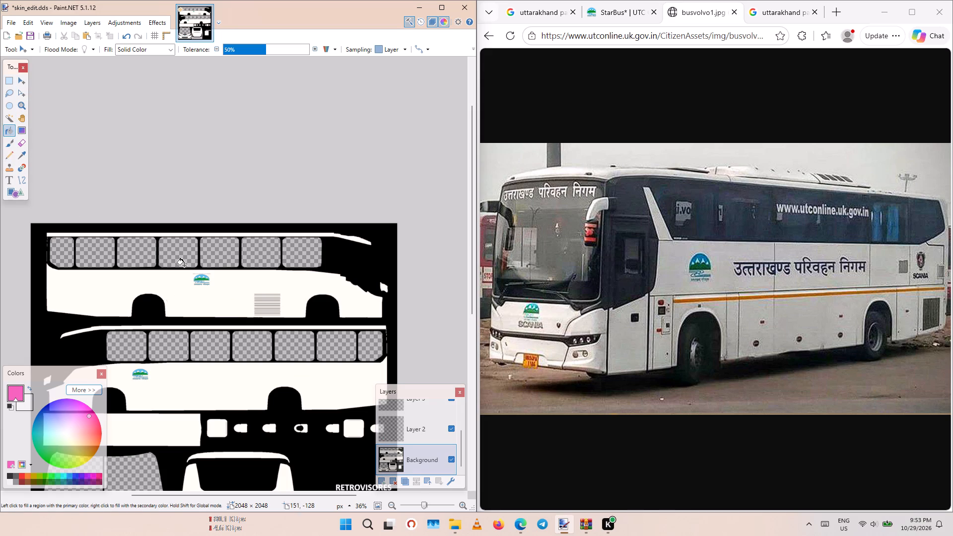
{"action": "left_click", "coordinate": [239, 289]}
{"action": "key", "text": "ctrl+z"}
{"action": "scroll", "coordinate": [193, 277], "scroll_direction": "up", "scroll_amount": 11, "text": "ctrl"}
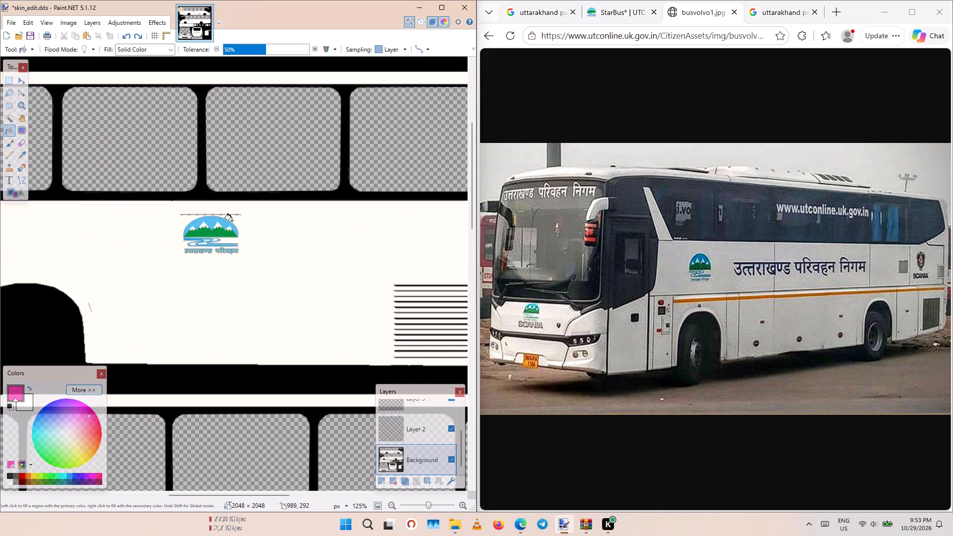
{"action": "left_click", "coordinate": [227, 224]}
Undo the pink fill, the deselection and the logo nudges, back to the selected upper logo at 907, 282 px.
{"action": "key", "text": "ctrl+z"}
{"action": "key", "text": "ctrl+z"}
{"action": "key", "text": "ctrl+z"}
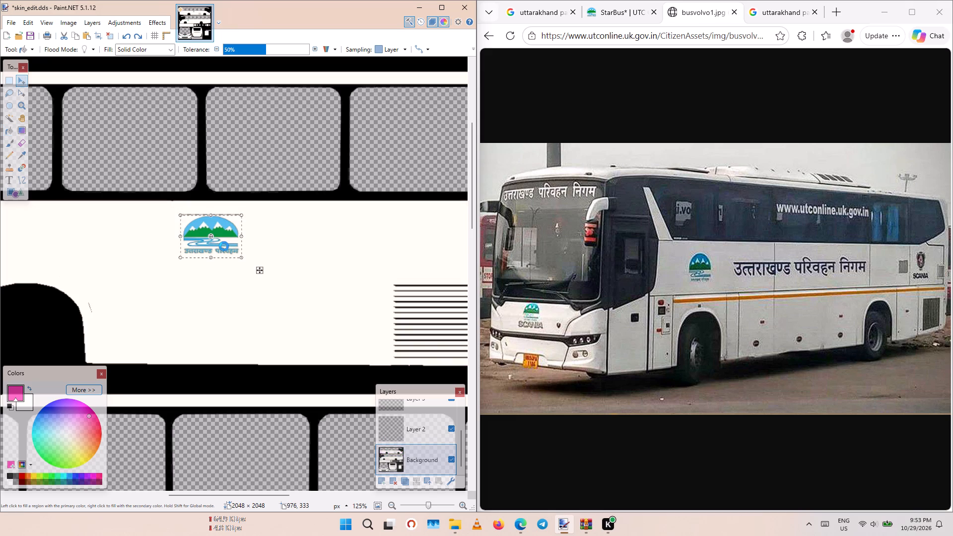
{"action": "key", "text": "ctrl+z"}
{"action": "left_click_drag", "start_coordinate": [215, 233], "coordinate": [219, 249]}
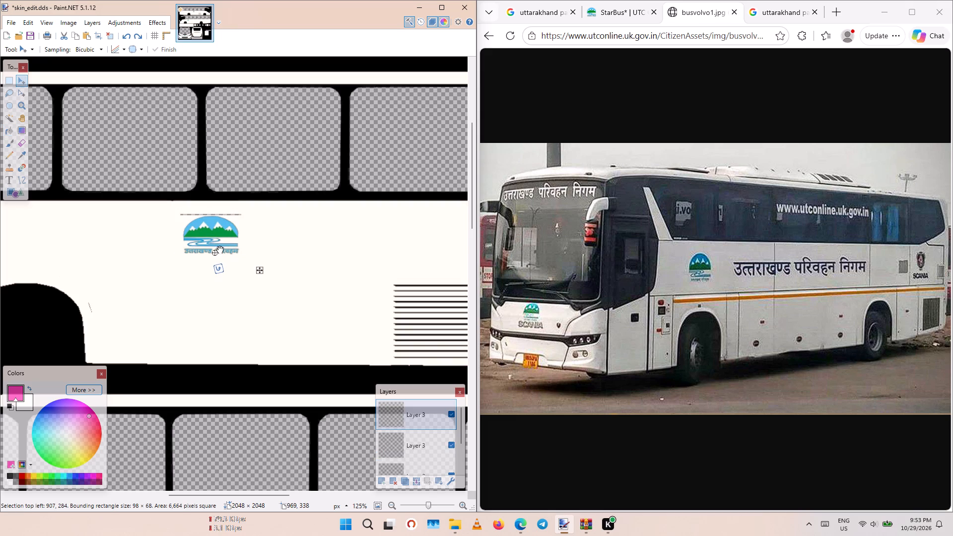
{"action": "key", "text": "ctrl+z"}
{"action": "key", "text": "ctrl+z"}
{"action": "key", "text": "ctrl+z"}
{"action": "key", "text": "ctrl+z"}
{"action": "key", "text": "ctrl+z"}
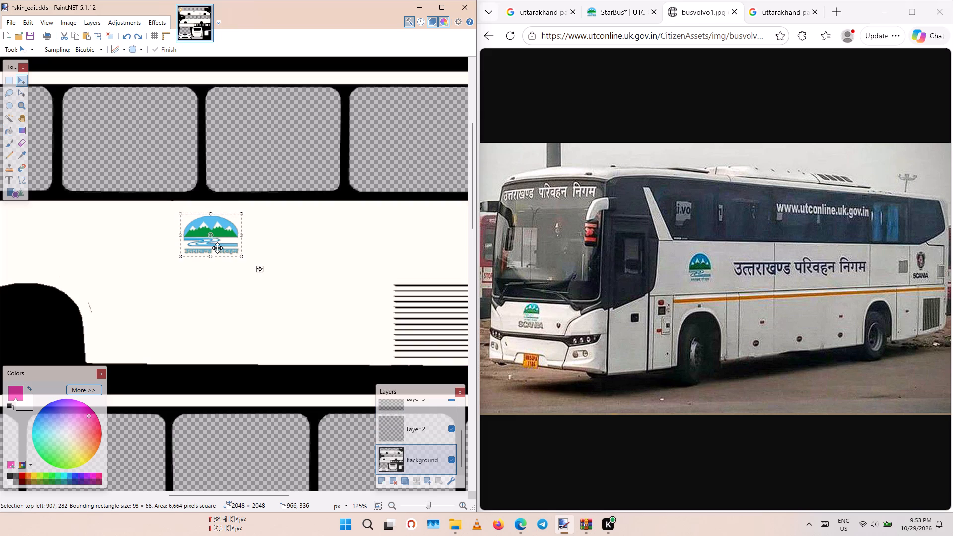
Move the upper side view's logo on the top Layer 3 toward the front wheel arch, to about 1438, 283 px, and deselect it.
{"action": "scroll", "coordinate": [447, 457], "scroll_direction": "up", "scroll_amount": 5}
{"action": "left_click", "coordinate": [421, 417]}
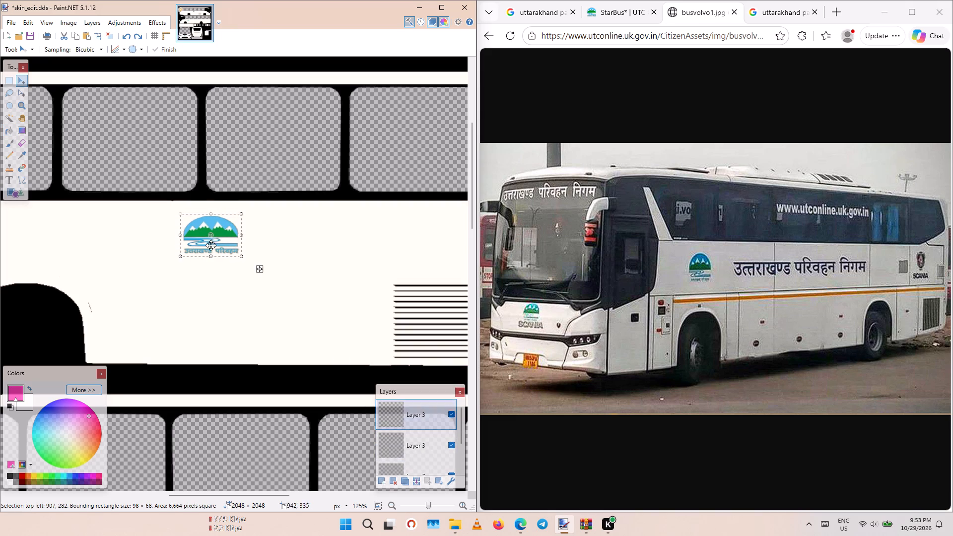
{"action": "scroll", "coordinate": [224, 258], "scroll_direction": "down", "scroll_amount": 1}
{"action": "scroll", "coordinate": [236, 277], "scroll_direction": "up", "scroll_amount": 1}
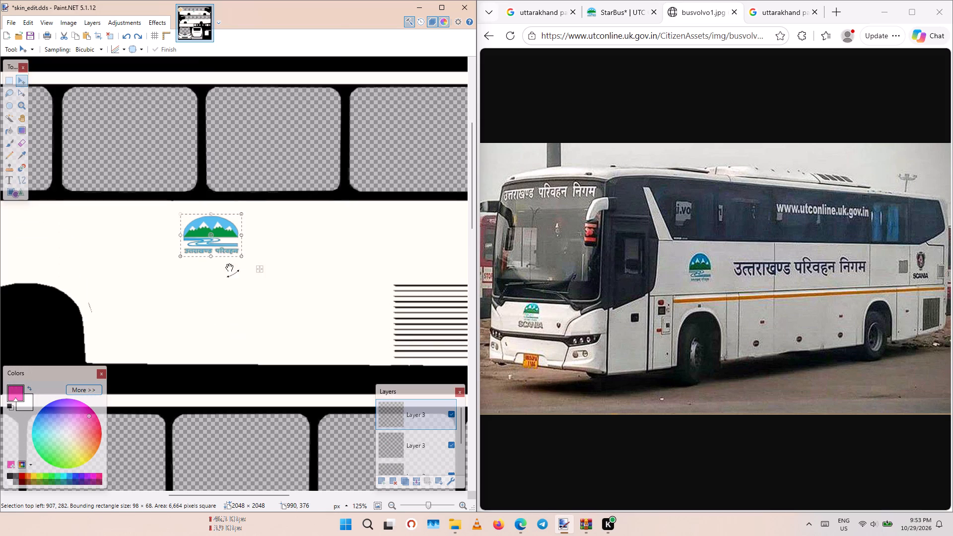
{"action": "key", "text": "Escape"}
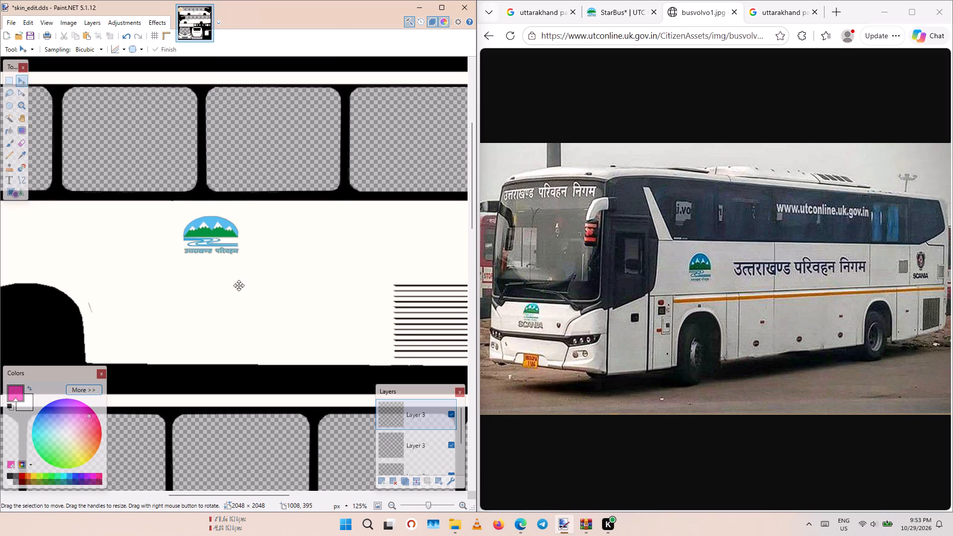
{"action": "scroll", "coordinate": [234, 287], "scroll_direction": "down", "scroll_amount": 12, "text": "ctrl"}
{"action": "scroll", "coordinate": [231, 289], "scroll_direction": "up", "scroll_amount": 3, "text": "ctrl"}
{"action": "key", "text": "ctrl+z"}
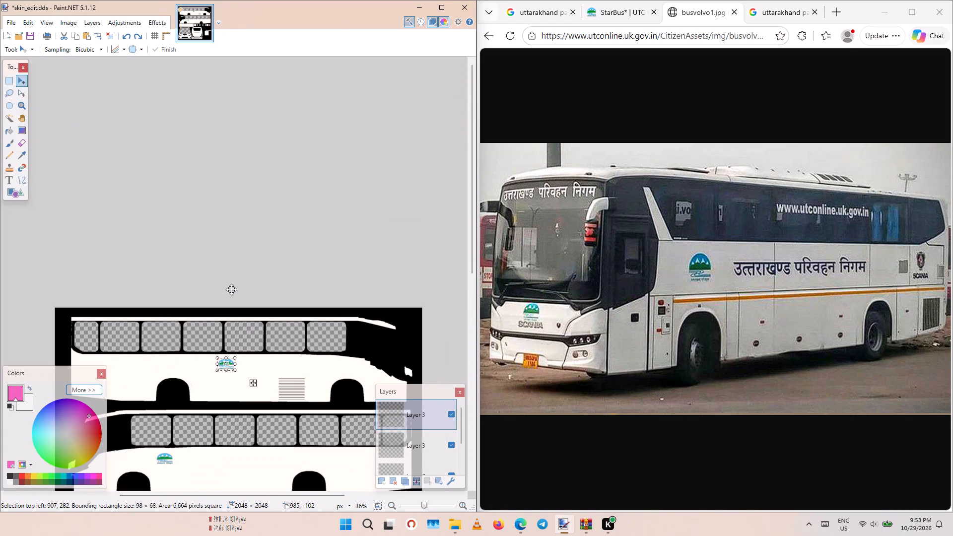
{"action": "scroll", "coordinate": [242, 355], "scroll_direction": "up", "scroll_amount": 9, "text": "ctrl"}
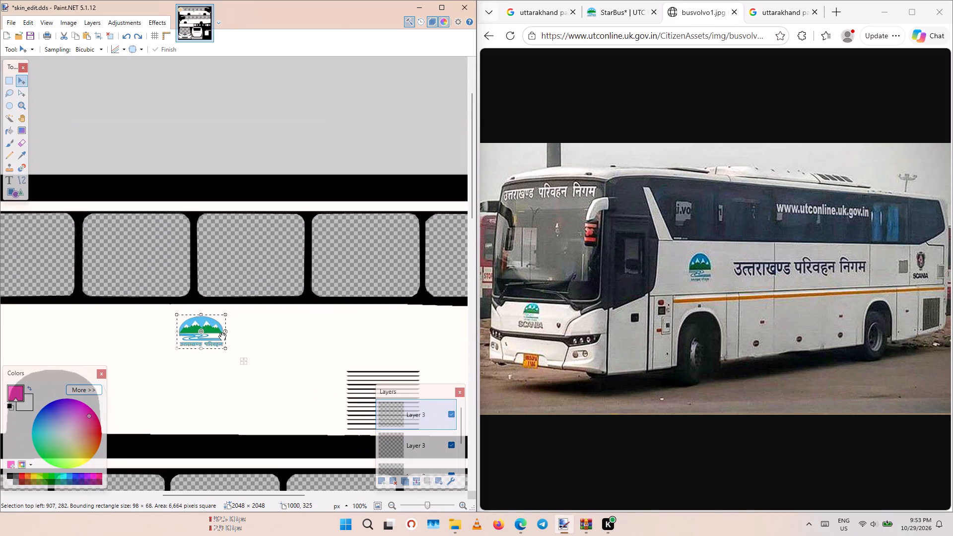
{"action": "left_click_drag", "start_coordinate": [213, 327], "coordinate": [407, 326]}
{"action": "scroll", "coordinate": [383, 325], "scroll_direction": "down", "scroll_amount": 2, "text": "ctrl"}
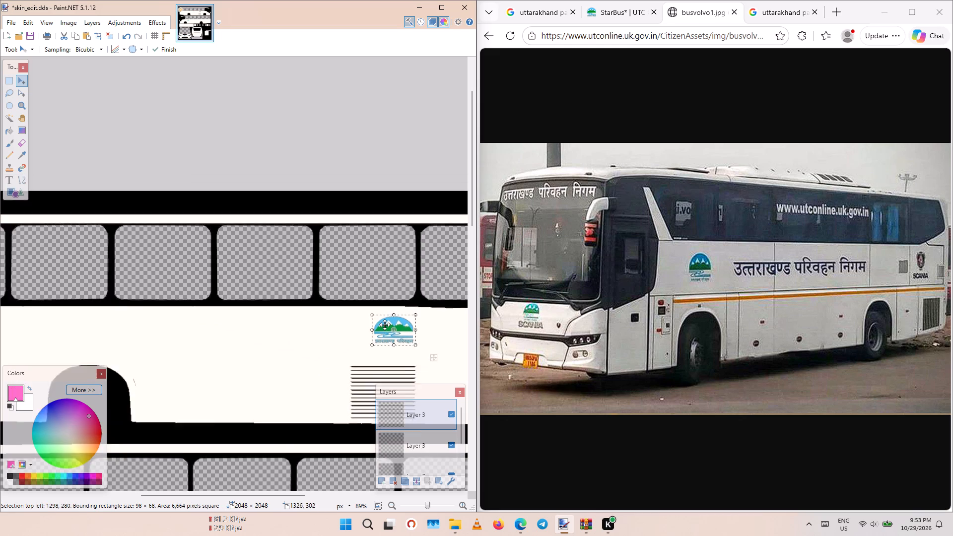
{"action": "scroll", "coordinate": [385, 325], "scroll_direction": "down", "scroll_amount": 2, "text": "shift"}
{"action": "left_click_drag", "start_coordinate": [281, 328], "coordinate": [339, 328]}
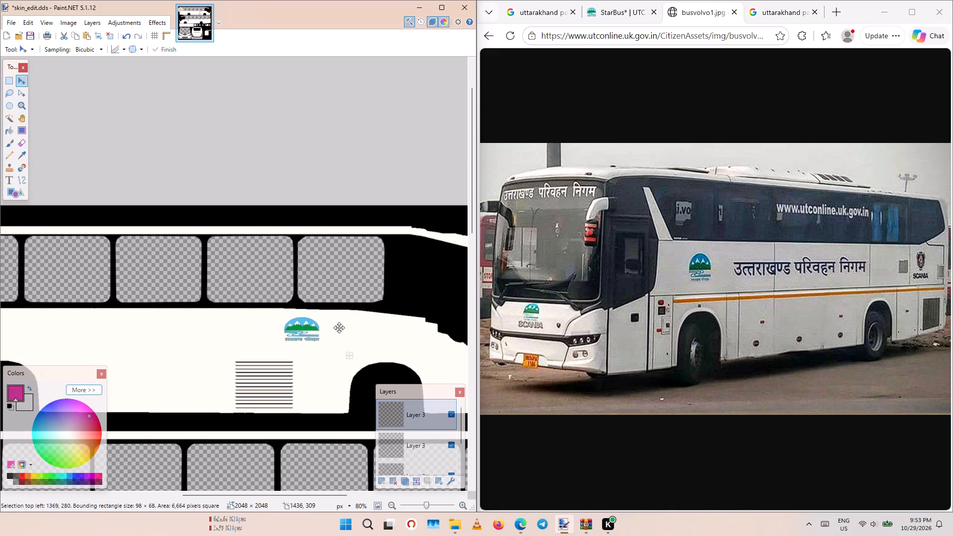
{"action": "left_click_drag", "start_coordinate": [339, 328], "coordinate": [337, 329]}
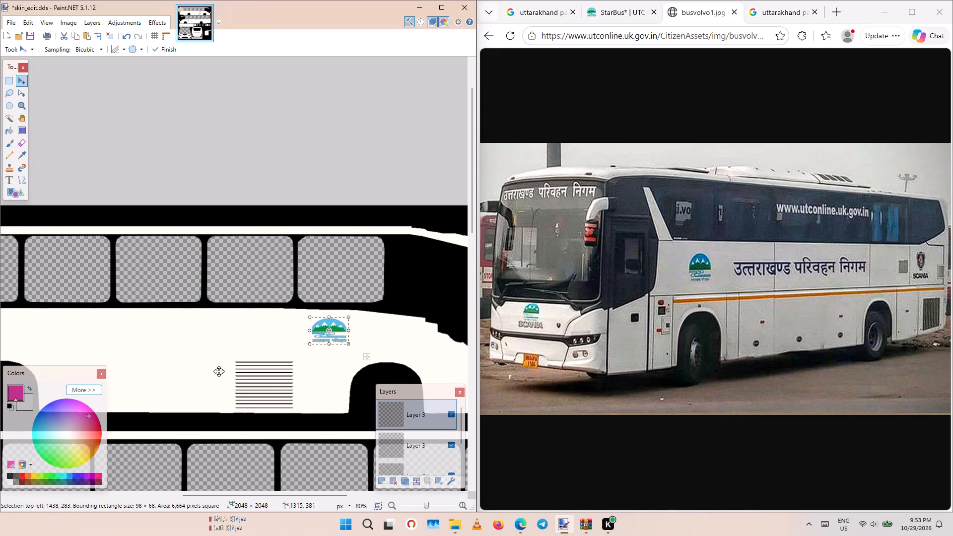
{"action": "scroll", "coordinate": [218, 372], "scroll_direction": "down", "scroll_amount": 5, "text": "ctrl"}
{"action": "scroll", "coordinate": [206, 339], "scroll_direction": "down", "scroll_amount": 2}
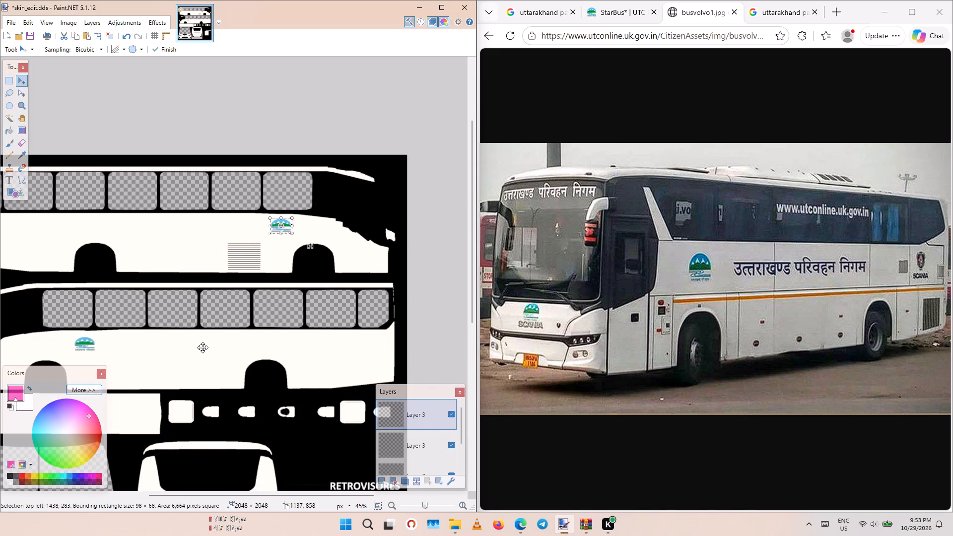
{"action": "scroll", "coordinate": [203, 347], "scroll_direction": "up", "scroll_amount": 1}
{"action": "key", "text": "Escape"}
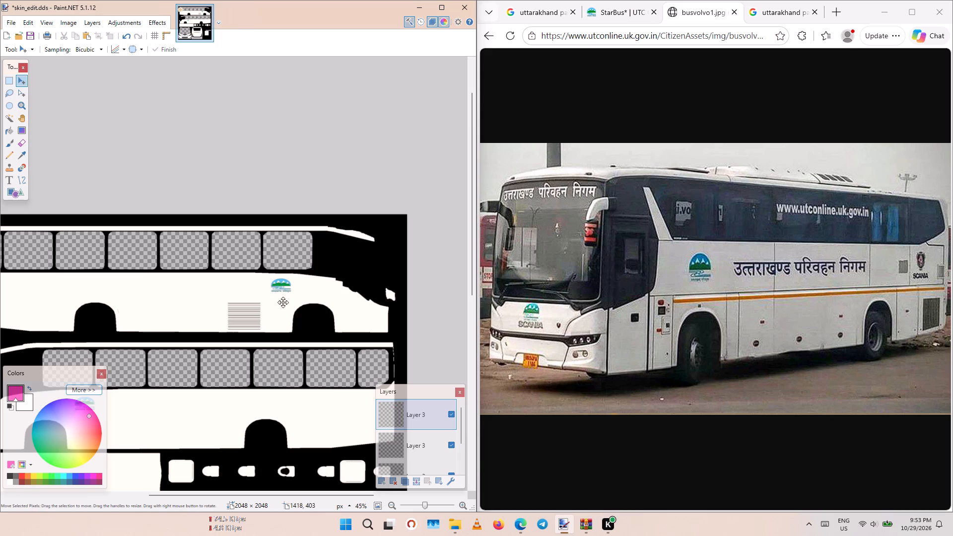
Make Layer 2 active and flood-fill it with the pink primary colour at the lower side view's white body.
{"action": "scroll", "coordinate": [291, 297], "scroll_direction": "up", "scroll_amount": 1}
{"action": "scroll", "coordinate": [289, 307], "scroll_direction": "down", "scroll_amount": 1}
{"action": "scroll", "coordinate": [417, 433], "scroll_direction": "down", "scroll_amount": 2}
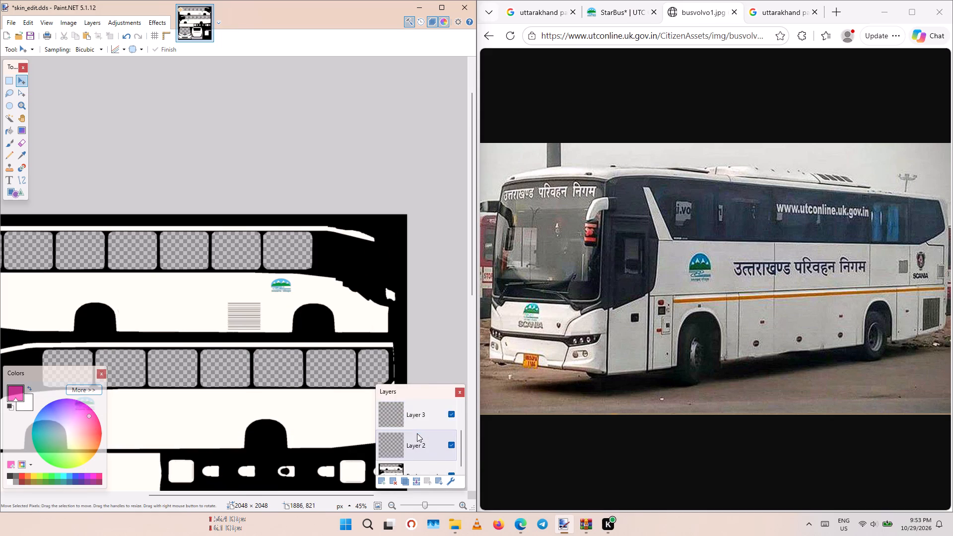
{"action": "left_click", "coordinate": [414, 453]}
{"action": "scroll", "coordinate": [408, 421], "scroll_direction": "up", "scroll_amount": 2}
{"action": "scroll", "coordinate": [408, 421], "scroll_direction": "down", "scroll_amount": 1}
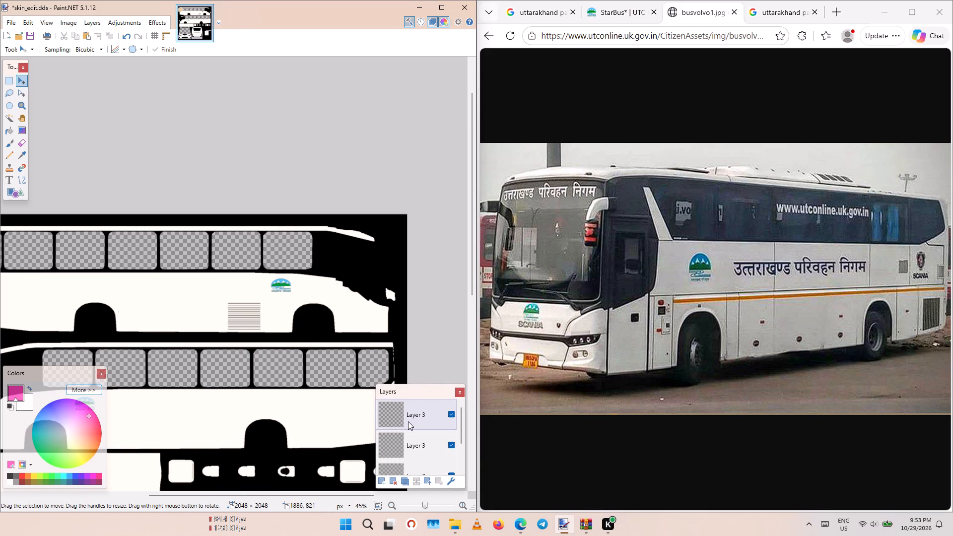
{"action": "scroll", "coordinate": [408, 421], "scroll_direction": "down", "scroll_amount": 1}
{"action": "scroll", "coordinate": [378, 416], "scroll_direction": "down", "scroll_amount": 2, "text": "shift"}
{"action": "scroll", "coordinate": [429, 432], "scroll_direction": "down", "scroll_amount": 3, "text": "shift"}
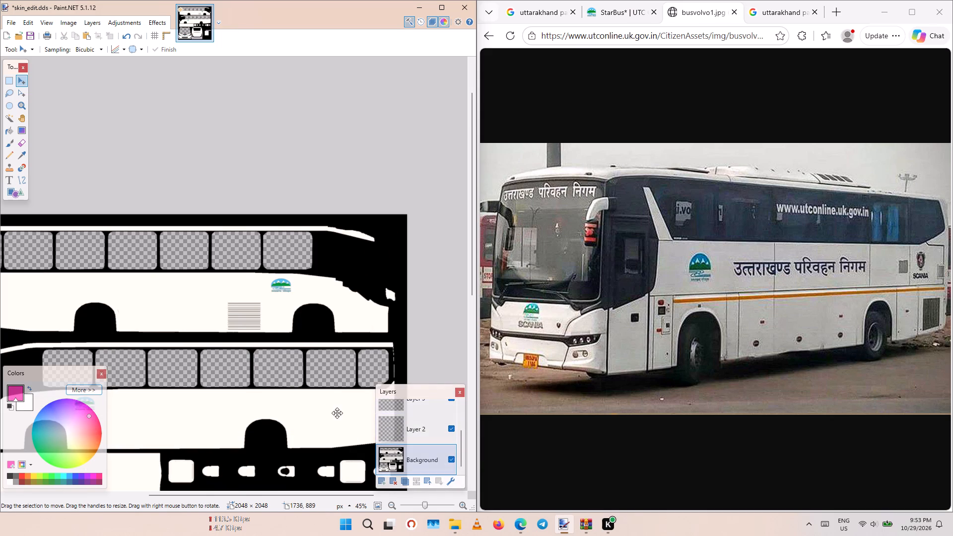
{"action": "scroll", "coordinate": [338, 412], "scroll_direction": "down", "scroll_amount": 2, "text": "shift"}
{"action": "scroll", "coordinate": [331, 411], "scroll_direction": "up", "scroll_amount": 4, "text": "shift"}
{"action": "scroll", "coordinate": [316, 391], "scroll_direction": "down", "scroll_amount": 2}
{"action": "left_click", "coordinate": [415, 426]}
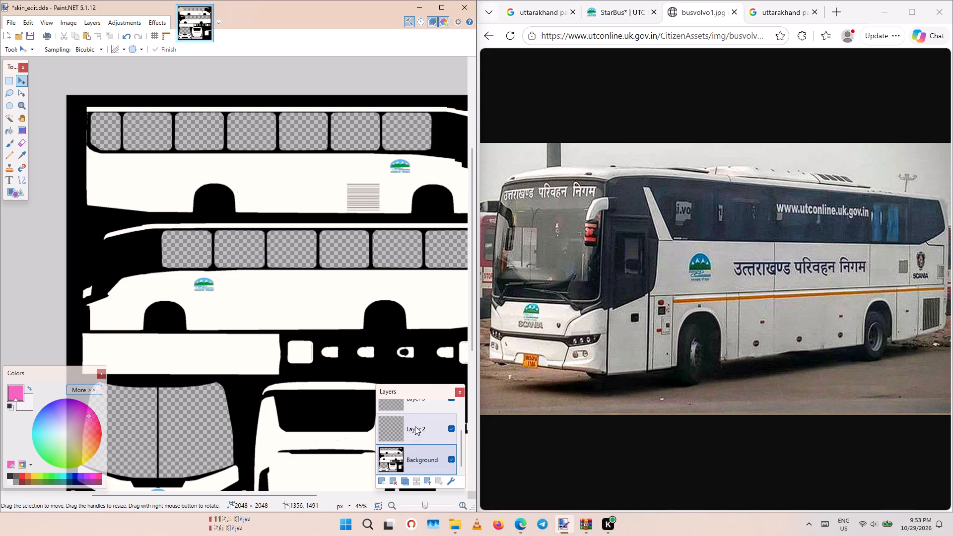
{"action": "scroll", "coordinate": [318, 317], "scroll_direction": "down", "scroll_amount": 1}
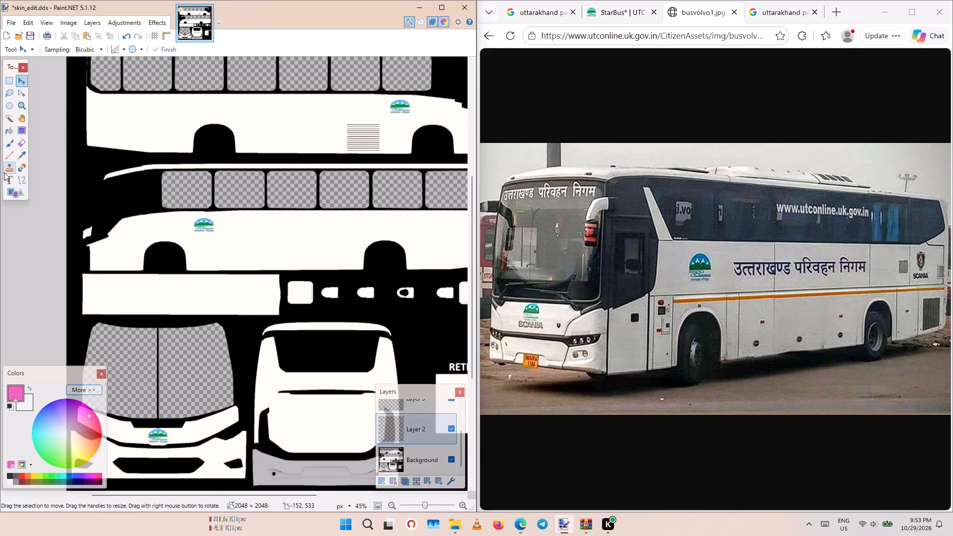
{"action": "left_click", "coordinate": [4, 132]}
{"action": "left_click", "coordinate": [230, 232]}
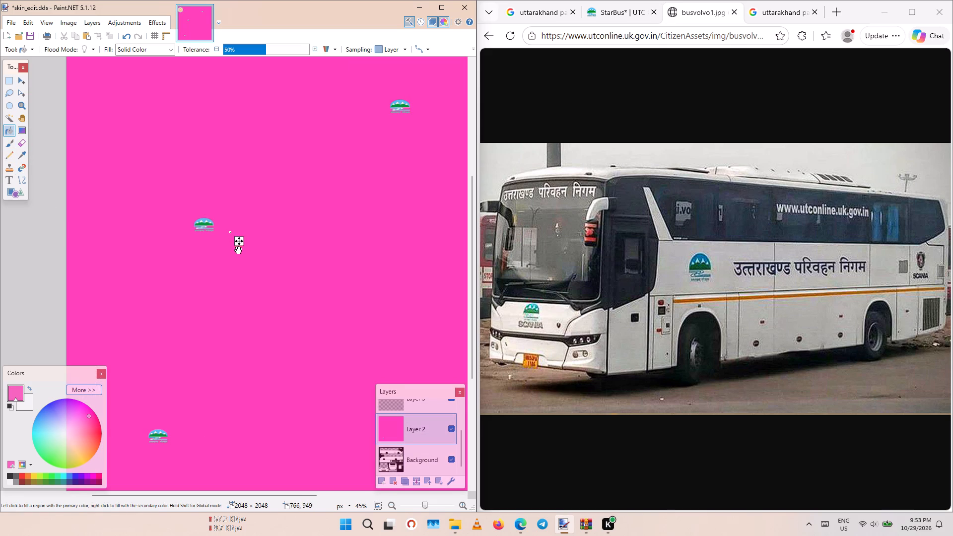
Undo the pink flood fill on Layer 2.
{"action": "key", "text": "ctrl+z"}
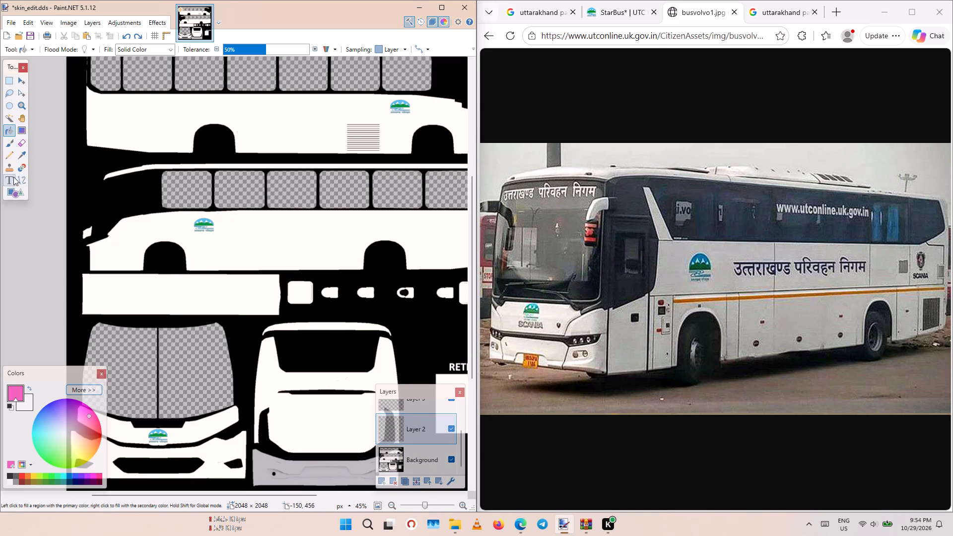
Set up the Shapes tool to draw filled rectangles.
{"action": "left_click", "coordinate": [17, 197]}
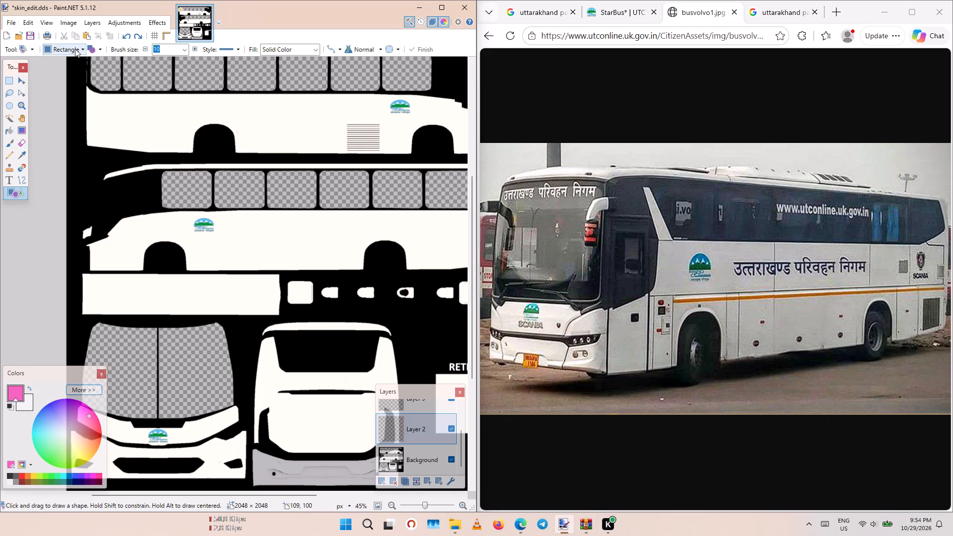
{"action": "left_click", "coordinate": [74, 49]}
{"action": "left_click", "coordinate": [102, 49]}
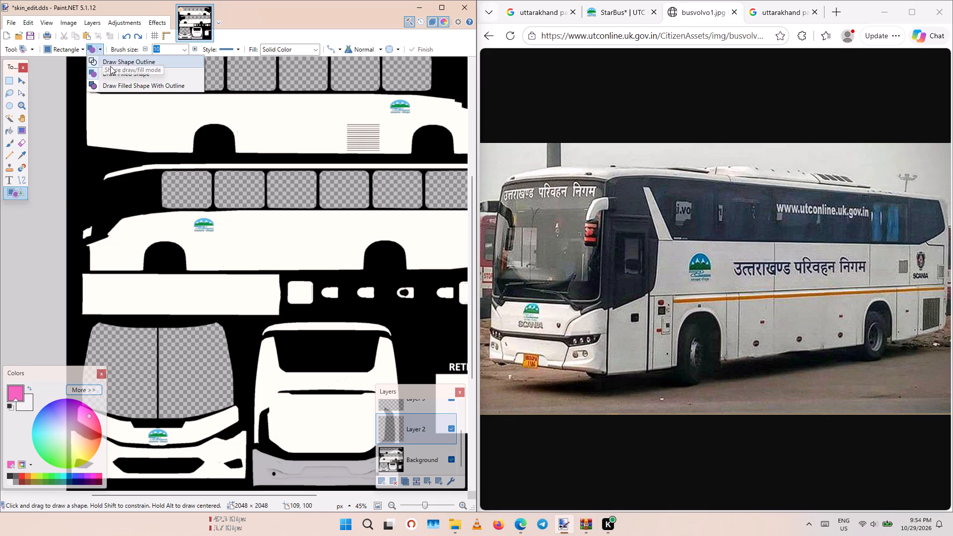
{"action": "left_click", "coordinate": [112, 71]}
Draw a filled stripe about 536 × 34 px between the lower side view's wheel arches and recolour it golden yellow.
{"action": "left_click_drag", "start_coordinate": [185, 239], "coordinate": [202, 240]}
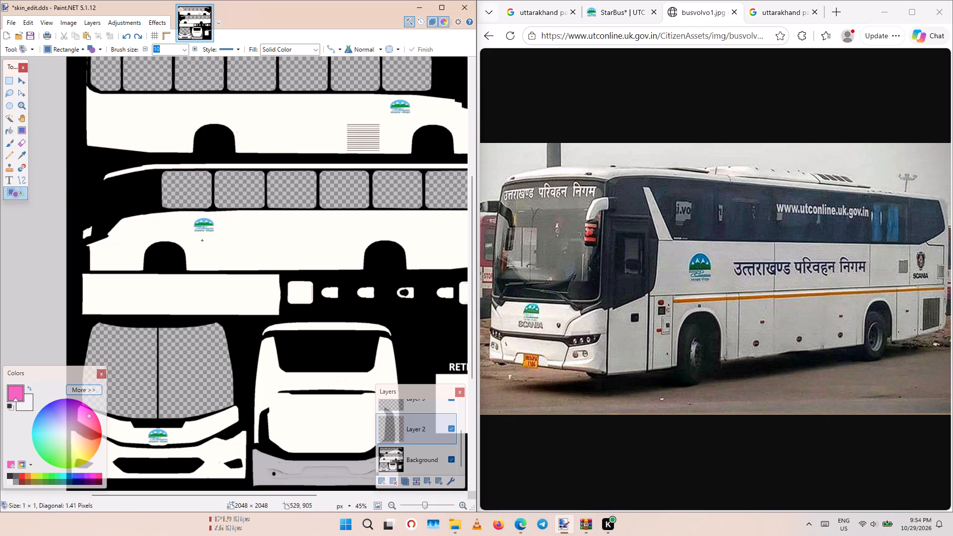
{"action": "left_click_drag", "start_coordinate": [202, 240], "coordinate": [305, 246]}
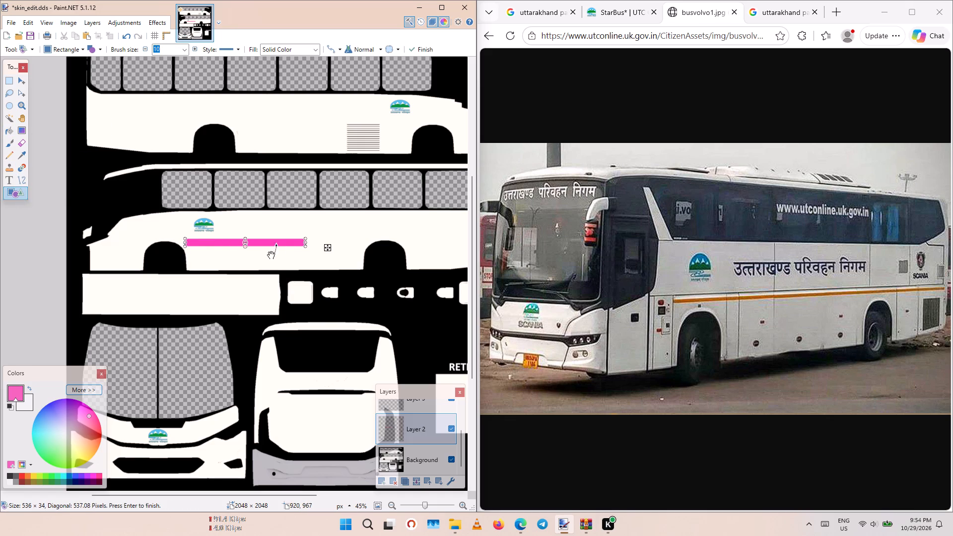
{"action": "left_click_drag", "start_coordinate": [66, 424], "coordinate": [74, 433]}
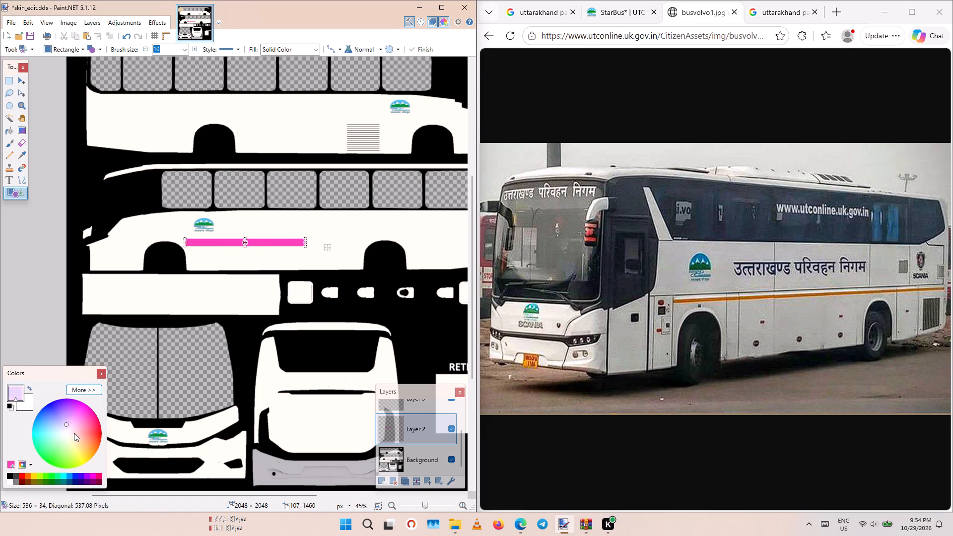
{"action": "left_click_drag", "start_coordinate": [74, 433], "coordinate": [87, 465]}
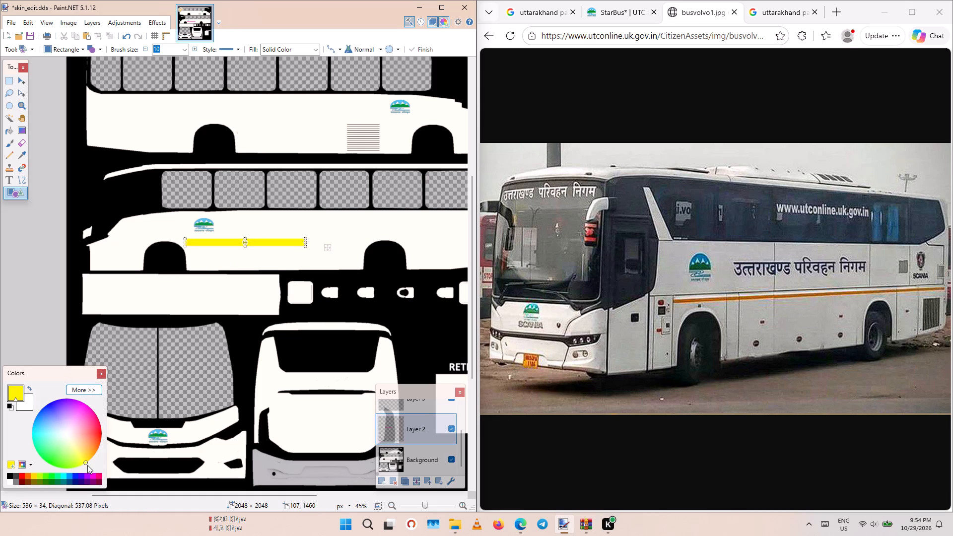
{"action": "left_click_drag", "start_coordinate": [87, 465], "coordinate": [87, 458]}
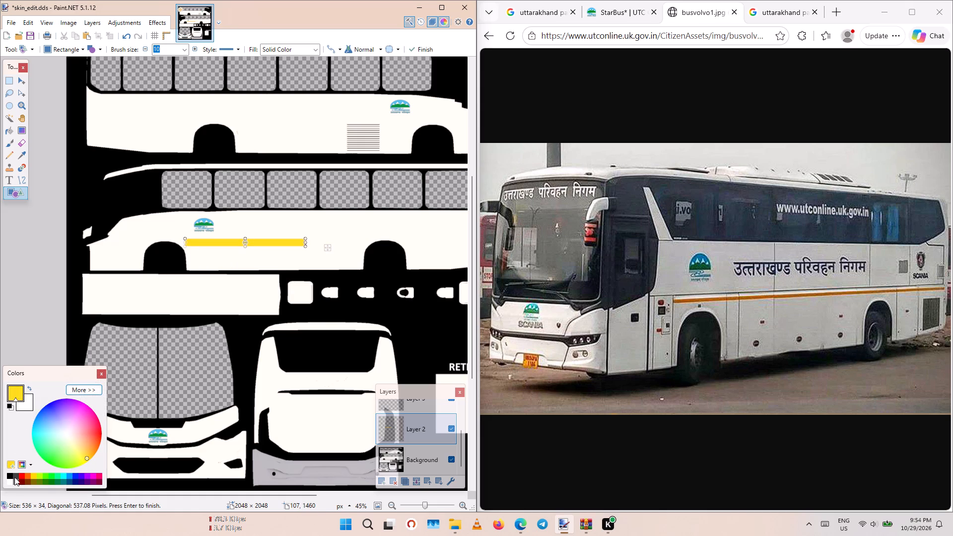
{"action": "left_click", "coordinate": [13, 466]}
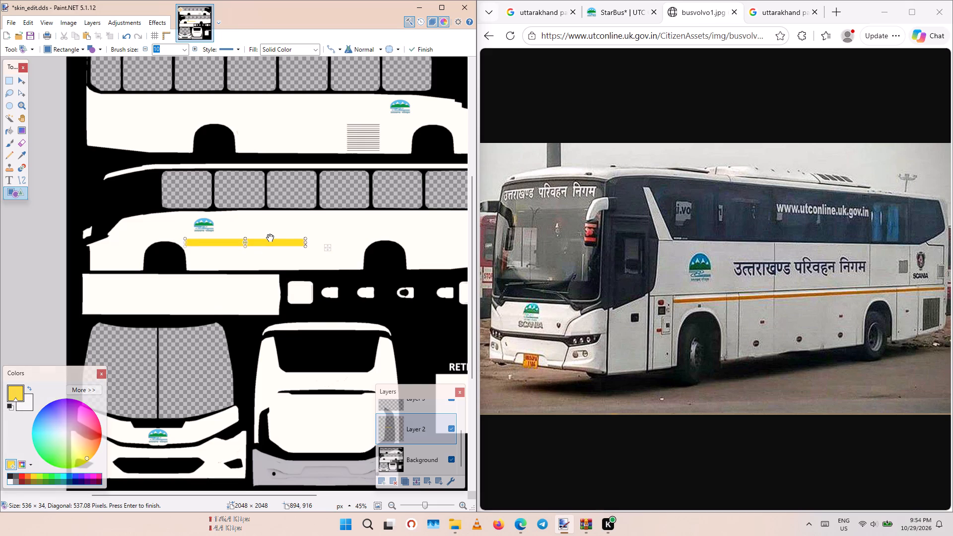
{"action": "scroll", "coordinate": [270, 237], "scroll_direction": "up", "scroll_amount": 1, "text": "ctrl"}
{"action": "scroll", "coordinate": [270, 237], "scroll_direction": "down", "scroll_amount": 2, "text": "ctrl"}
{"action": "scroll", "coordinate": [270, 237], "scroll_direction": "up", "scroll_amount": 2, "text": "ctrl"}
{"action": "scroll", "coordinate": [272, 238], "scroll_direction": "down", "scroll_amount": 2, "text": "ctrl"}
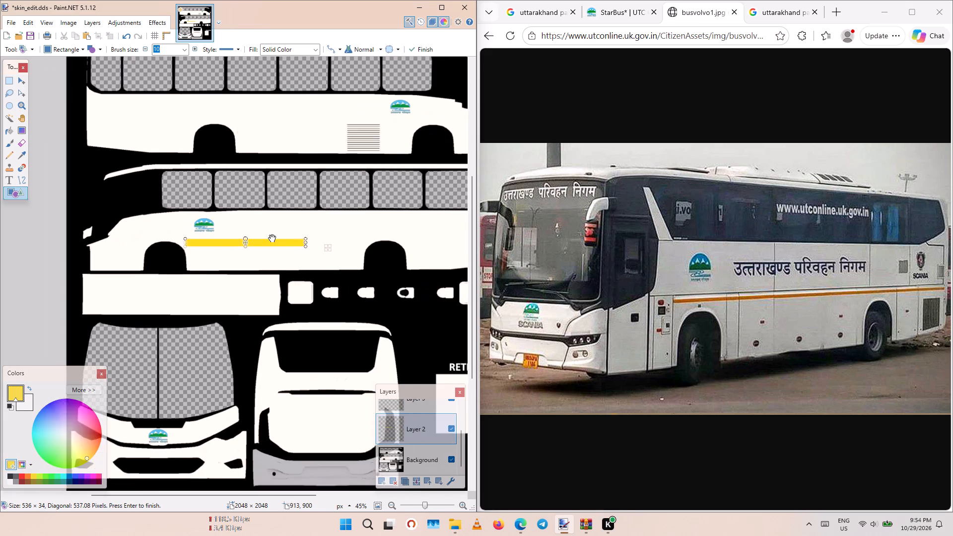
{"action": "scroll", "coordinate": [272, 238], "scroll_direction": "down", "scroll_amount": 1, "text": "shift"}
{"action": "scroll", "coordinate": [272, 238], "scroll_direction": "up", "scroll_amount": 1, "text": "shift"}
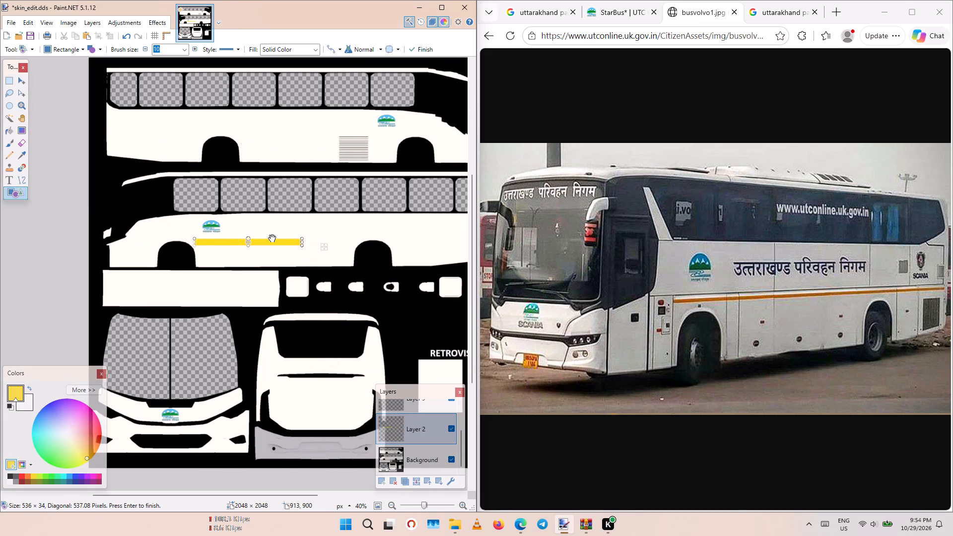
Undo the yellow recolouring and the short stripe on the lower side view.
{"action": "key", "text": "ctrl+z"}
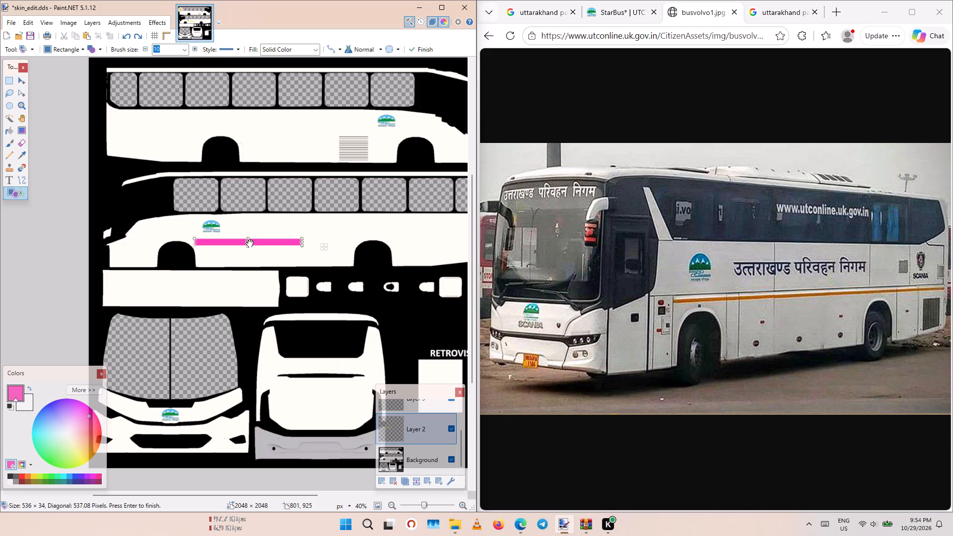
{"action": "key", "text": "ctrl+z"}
Merge both Layer 3 layers down into Layer 2, leaving only Layer 2 above the Background.
{"action": "left_click", "coordinate": [415, 403]}
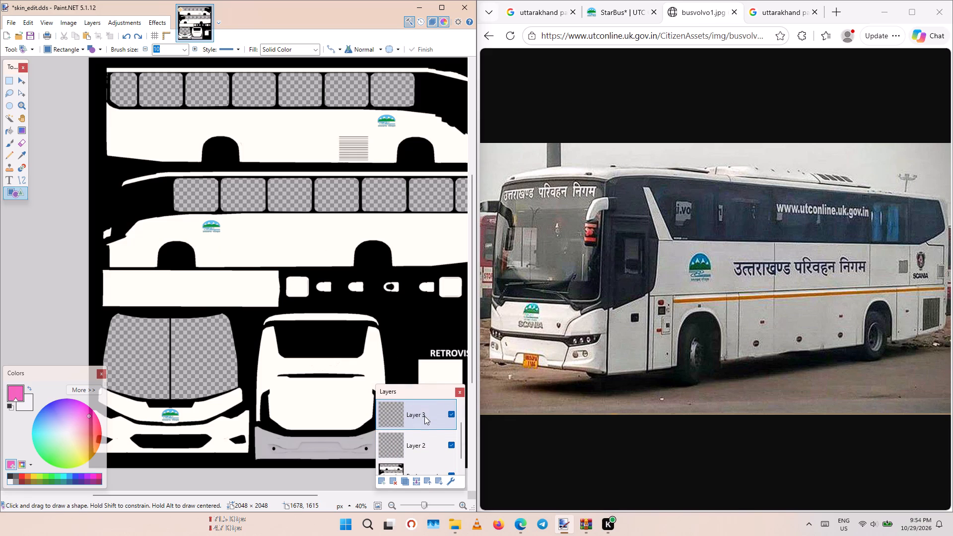
{"action": "left_click", "coordinate": [415, 442]}
{"action": "scroll", "coordinate": [423, 431], "scroll_direction": "up", "scroll_amount": 2}
{"action": "left_click", "coordinate": [425, 417]}
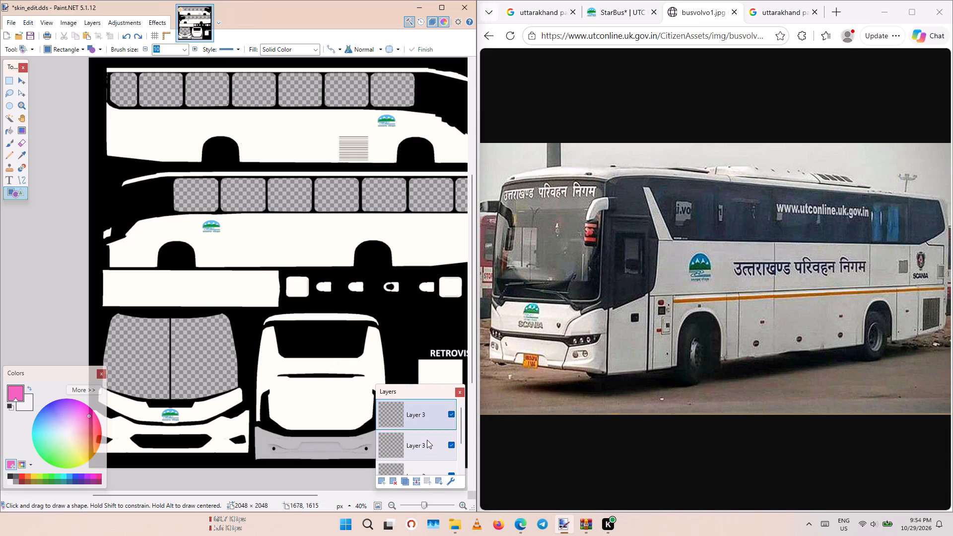
{"action": "left_click", "coordinate": [427, 440]}
{"action": "left_click", "coordinate": [425, 452]}
{"action": "scroll", "coordinate": [424, 429], "scroll_direction": "down", "scroll_amount": 2}
{"action": "scroll", "coordinate": [425, 430], "scroll_direction": "up", "scroll_amount": 2}
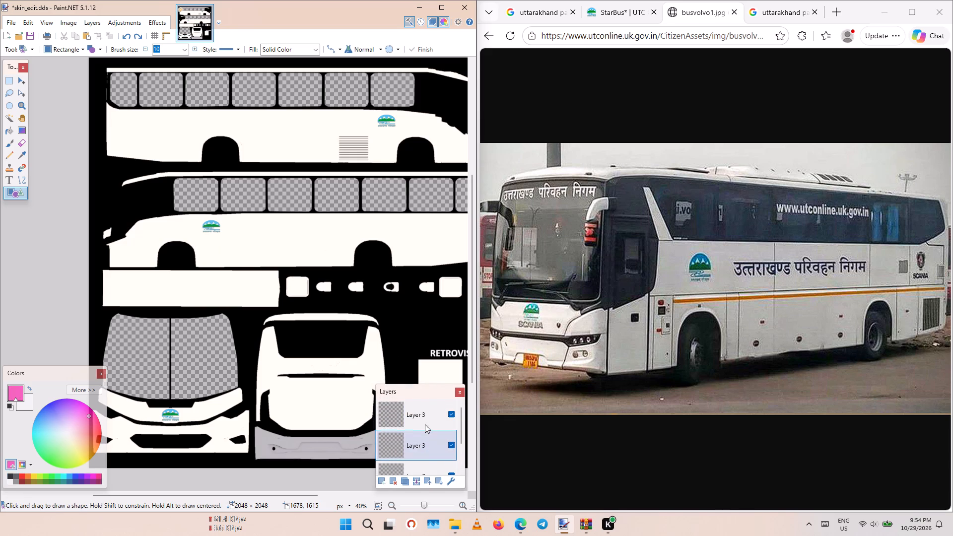
{"action": "left_click", "coordinate": [425, 421]}
{"action": "left_click", "coordinate": [416, 483]}
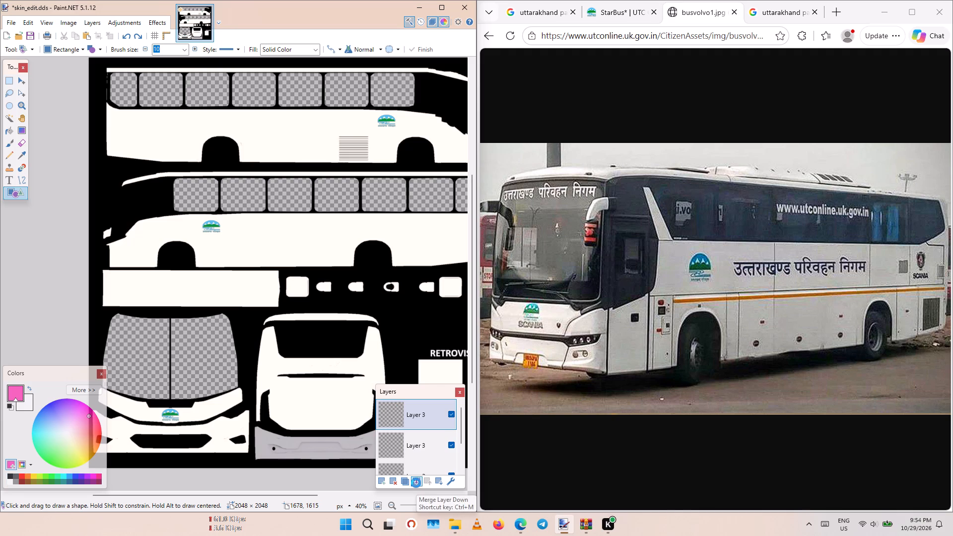
{"action": "left_click", "coordinate": [416, 483]}
{"action": "scroll", "coordinate": [404, 453], "scroll_direction": "up", "scroll_amount": 2}
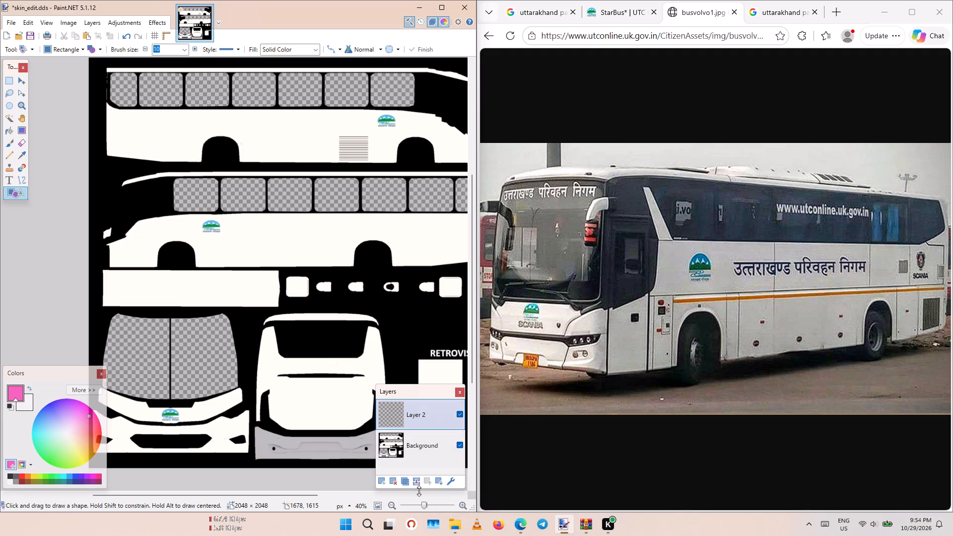
Add a new Layer 3 above Layer 2 and make it the active layer.
{"action": "left_click", "coordinate": [385, 479]}
{"action": "left_click", "coordinate": [432, 448]}
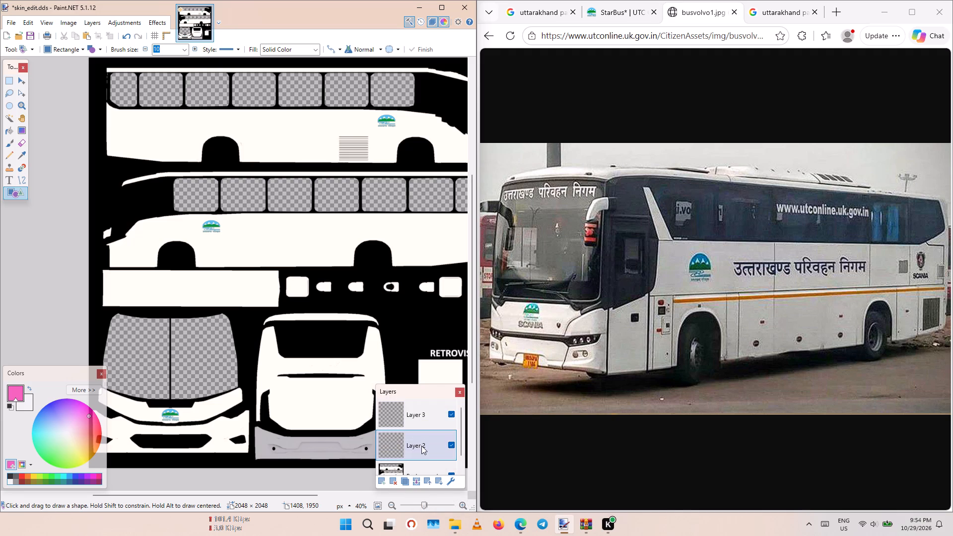
{"action": "right_click", "coordinate": [421, 445]}
{"action": "right_click", "coordinate": [405, 446]}
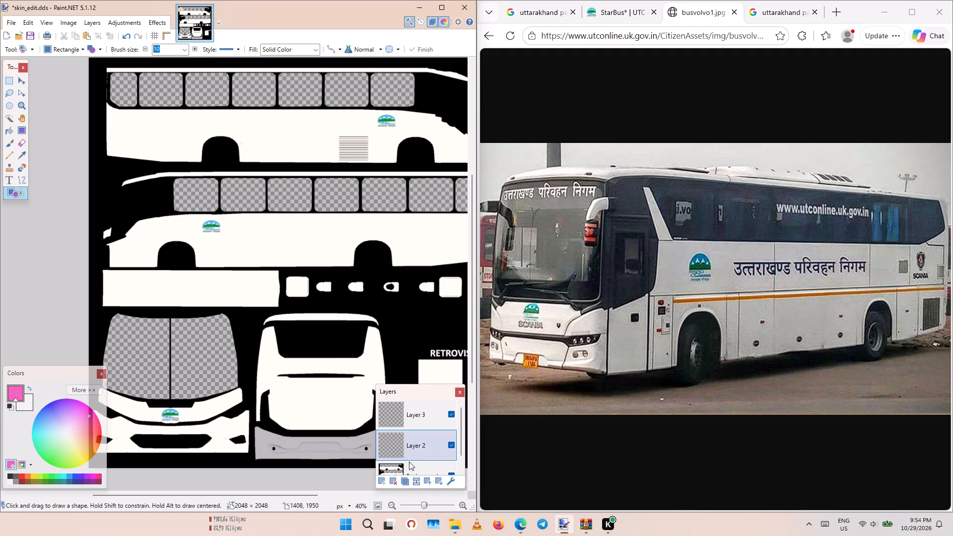
{"action": "left_click", "coordinate": [415, 422]}
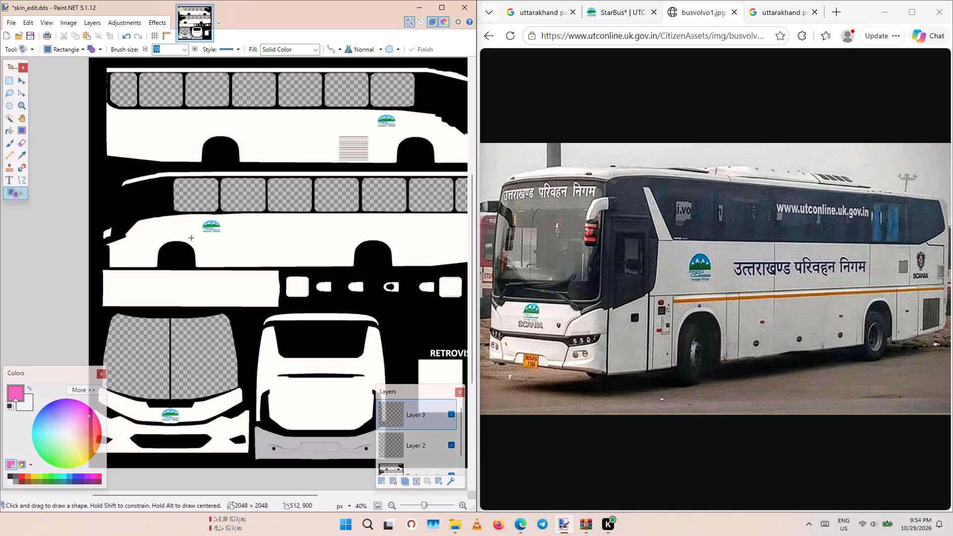
Draw a pink filled stripe about 1799 × 24 px along the lower side view's body, just below its logo.
{"action": "scroll", "coordinate": [191, 238], "scroll_direction": "down", "scroll_amount": 2, "text": "shift"}
{"action": "scroll", "coordinate": [191, 238], "scroll_direction": "up", "scroll_amount": 1, "text": "shift"}
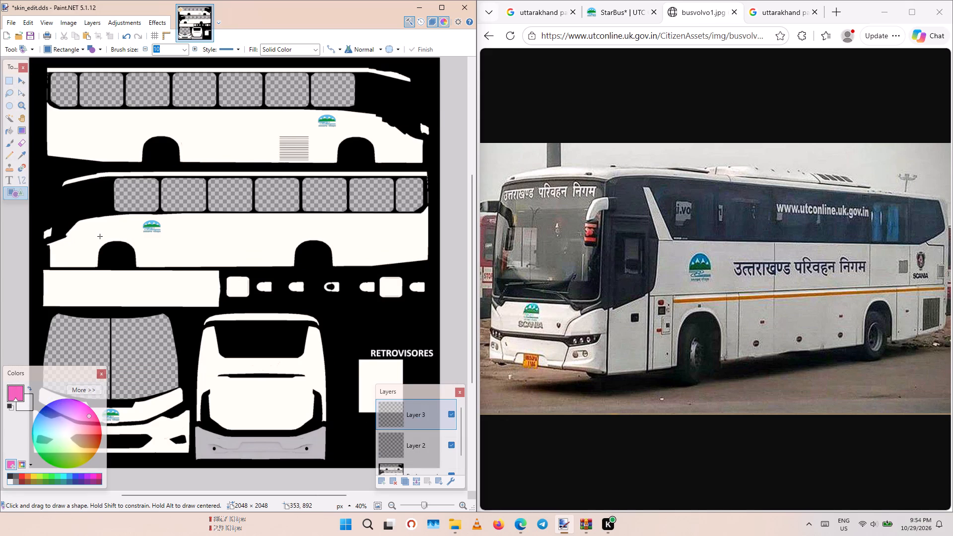
{"action": "left_click_drag", "start_coordinate": [68, 236], "coordinate": [251, 223]}
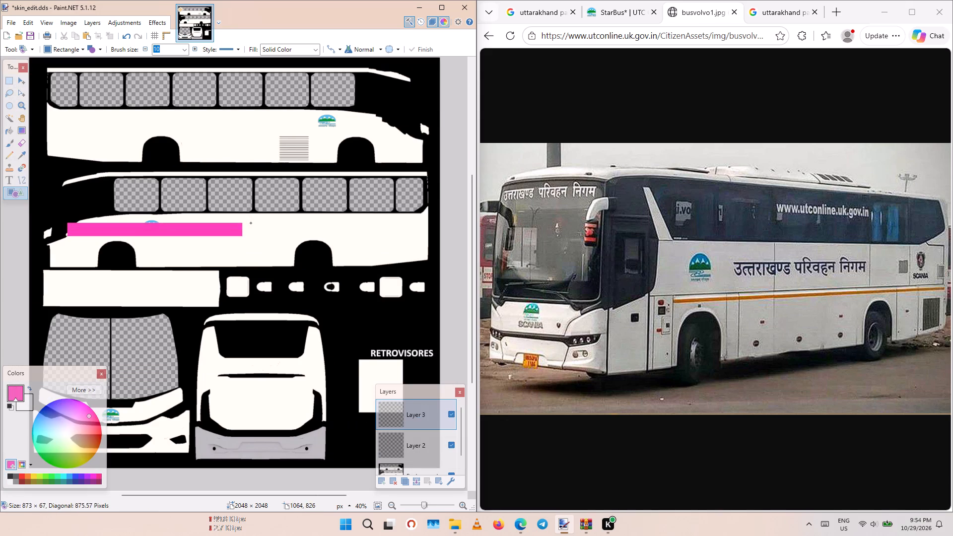
{"action": "left_click_drag", "start_coordinate": [251, 223], "coordinate": [427, 239]}
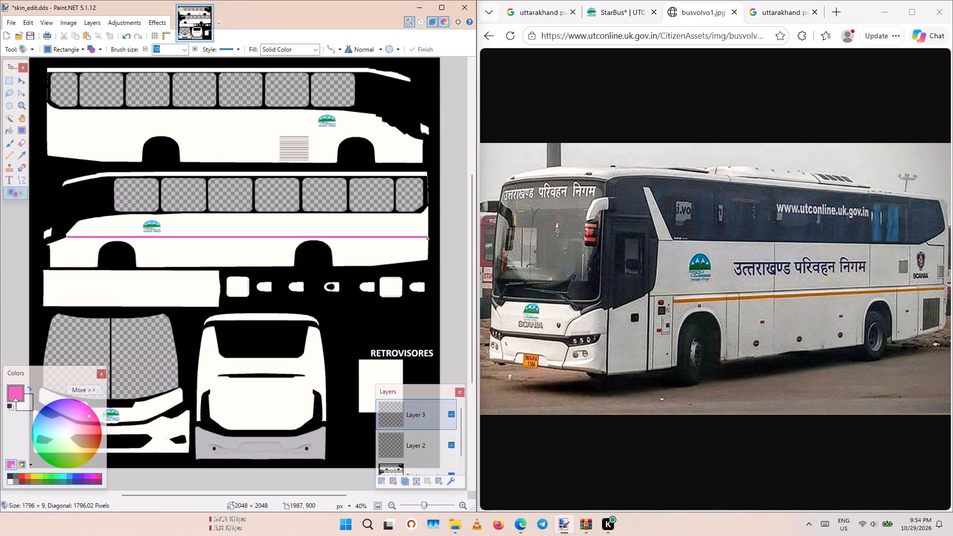
{"action": "left_click_drag", "start_coordinate": [427, 239], "coordinate": [427, 240]}
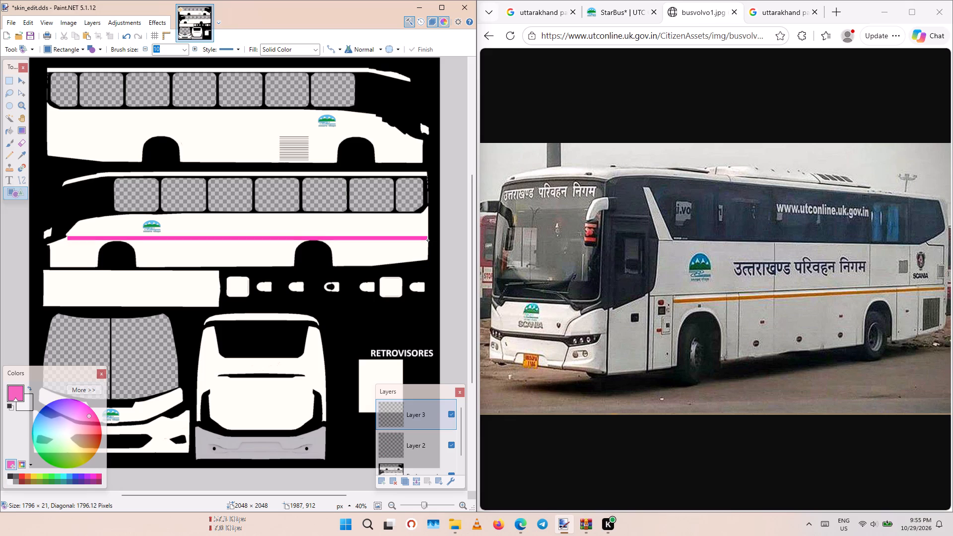
{"action": "left_click_drag", "start_coordinate": [427, 240], "coordinate": [428, 241]}
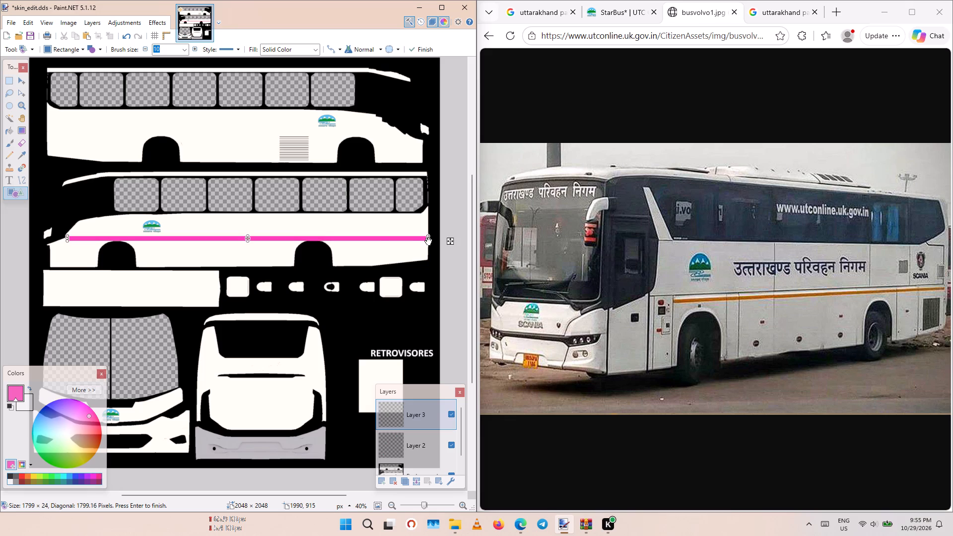
Extend the stripe's front end toward the bus nose so it is about 1803 px long.
{"action": "scroll", "coordinate": [127, 270], "scroll_direction": "up", "scroll_amount": 7, "text": "ctrl"}
{"action": "scroll", "coordinate": [127, 270], "scroll_direction": "up", "scroll_amount": 3, "text": "shift"}
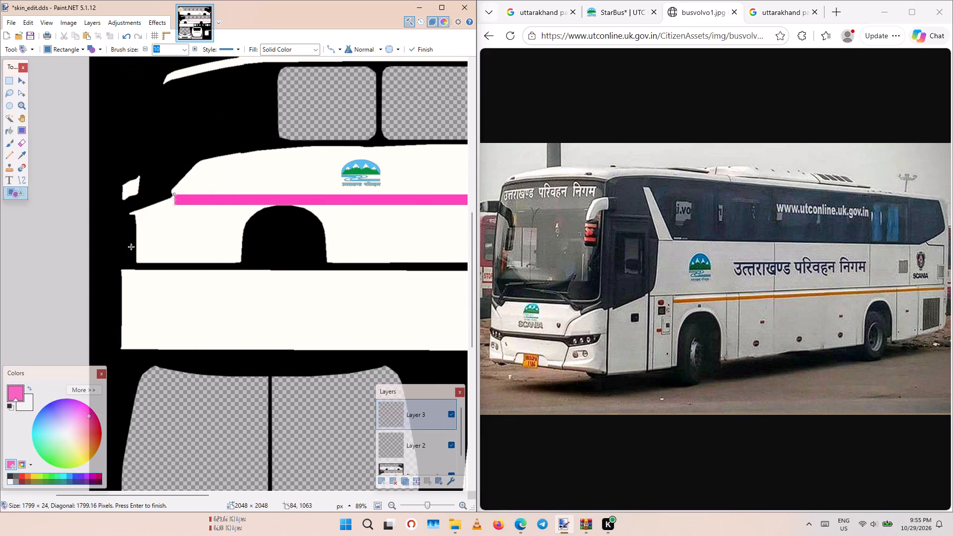
{"action": "left_click", "coordinate": [176, 201]}
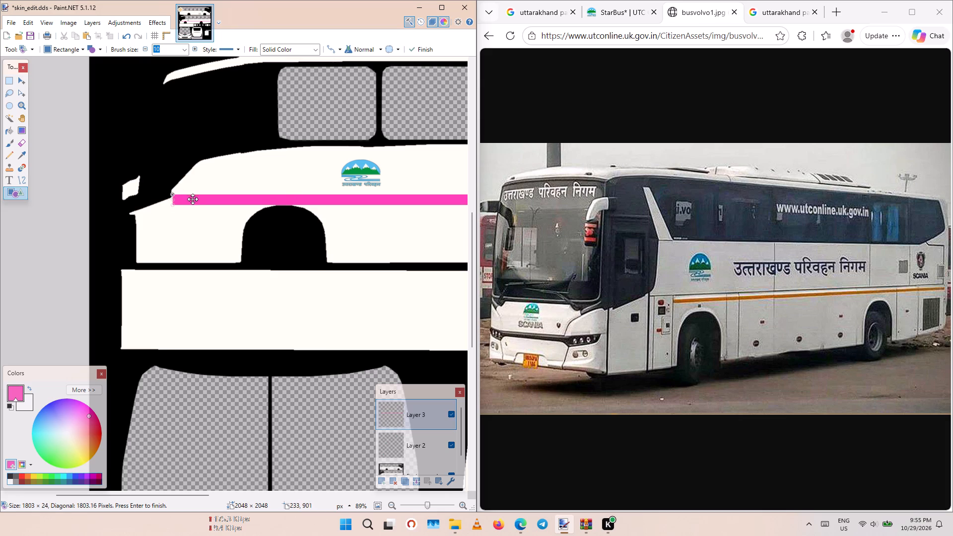
Raise the stripe's lower edge so the stripe is about 18 px high and clears the wheel arches.
{"action": "scroll", "coordinate": [229, 228], "scroll_direction": "down", "scroll_amount": 4, "text": "ctrl"}
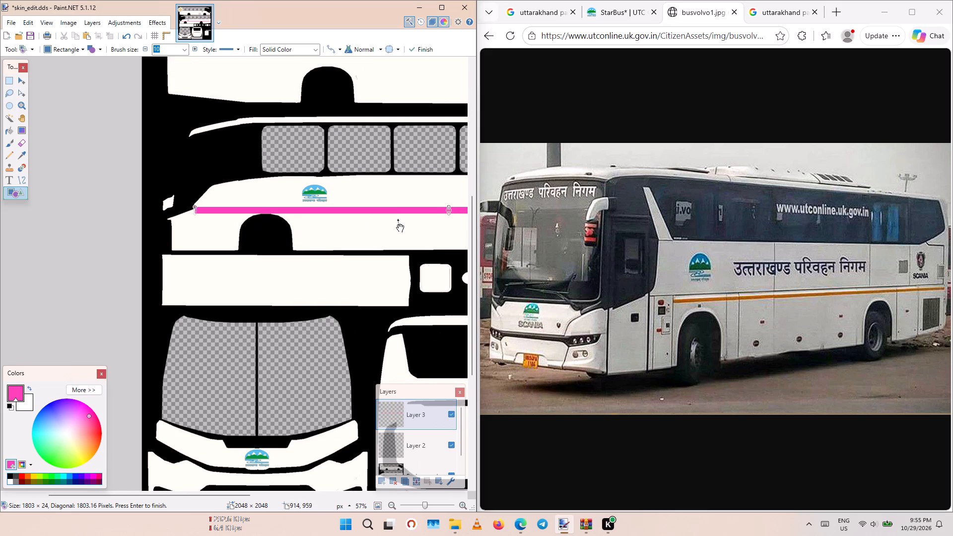
{"action": "scroll", "coordinate": [400, 228], "scroll_direction": "down", "scroll_amount": 2, "text": "shift"}
{"action": "scroll", "coordinate": [333, 223], "scroll_direction": "up", "scroll_amount": 6, "text": "ctrl"}
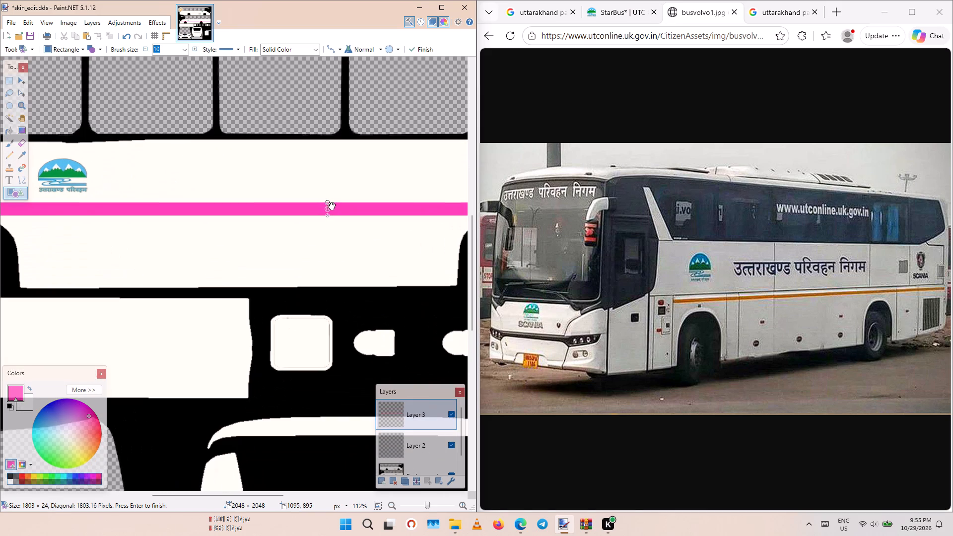
{"action": "left_click", "coordinate": [329, 216]}
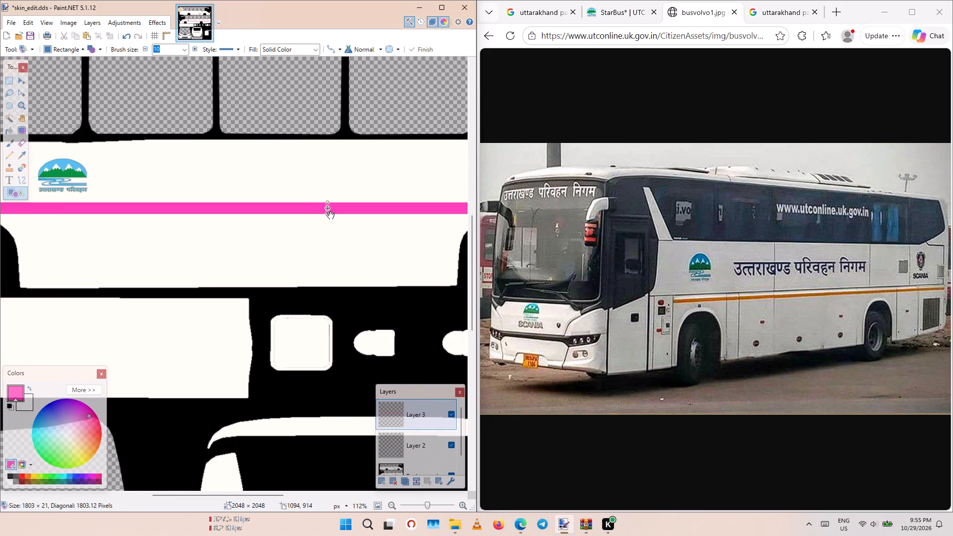
{"action": "scroll", "coordinate": [351, 219], "scroll_direction": "down", "scroll_amount": 3}
{"action": "scroll", "coordinate": [351, 219], "scroll_direction": "down", "scroll_amount": 3, "text": "shift"}
{"action": "scroll", "coordinate": [349, 216], "scroll_direction": "up", "scroll_amount": 2, "text": "ctrl"}
{"action": "scroll", "coordinate": [306, 192], "scroll_direction": "up", "scroll_amount": 2}
{"action": "left_click_drag", "start_coordinate": [185, 142], "coordinate": [188, 142]}
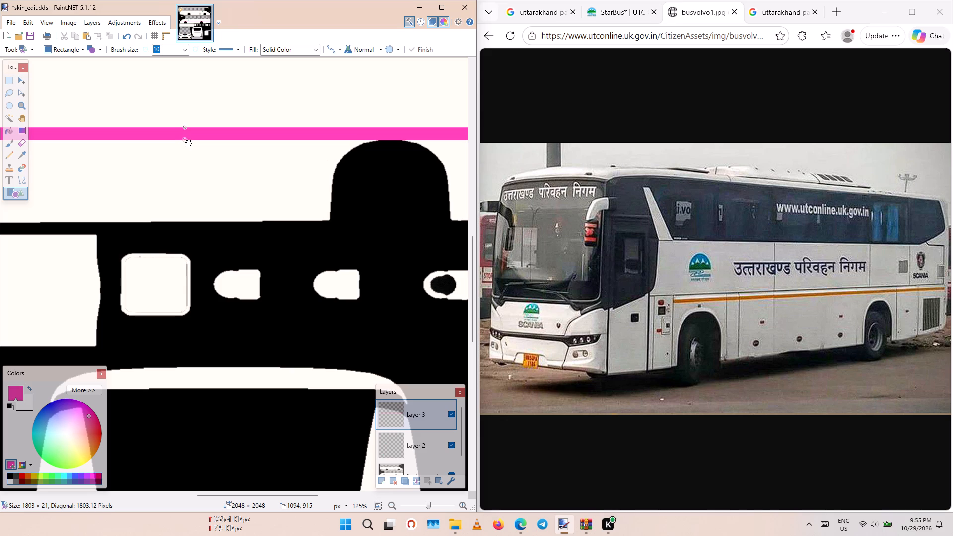
{"action": "left_click_drag", "start_coordinate": [188, 142], "coordinate": [191, 140]}
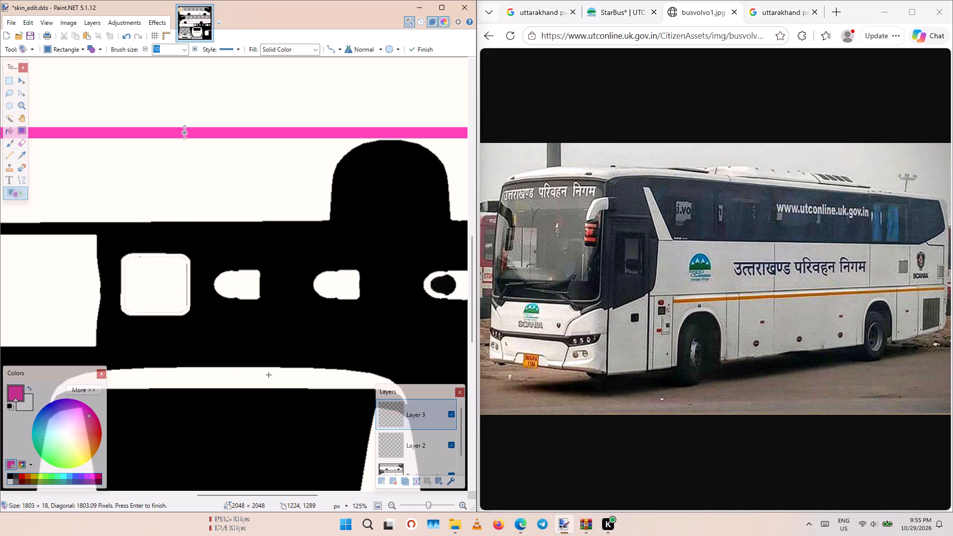
Examine the stripe from end to end on the lower side view and compare it with the rest of the skin template.
{"action": "scroll", "coordinate": [269, 375], "scroll_direction": "down", "scroll_amount": 5, "text": "ctrl"}
{"action": "scroll", "coordinate": [293, 337], "scroll_direction": "down", "scroll_amount": 2, "text": "ctrl"}
{"action": "scroll", "coordinate": [292, 337], "scroll_direction": "down", "scroll_amount": 2}
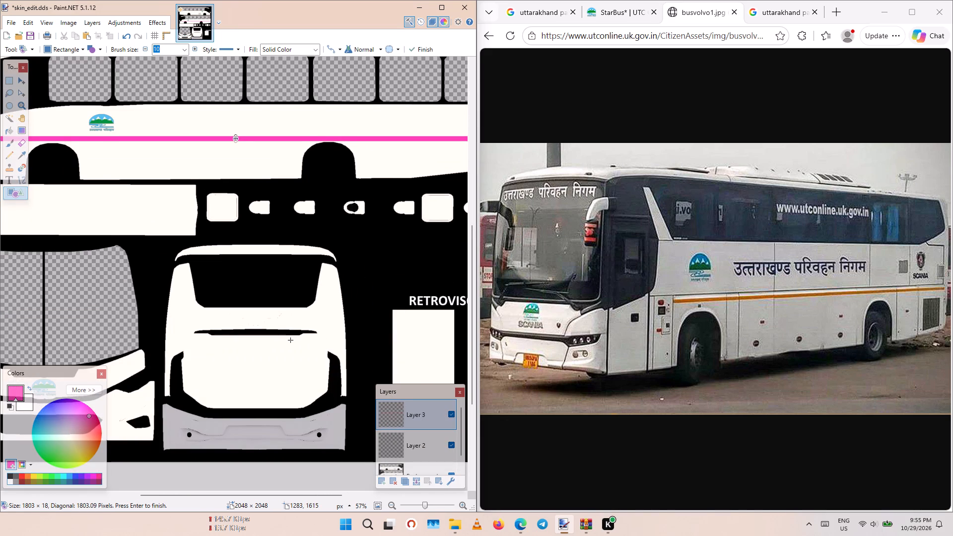
{"action": "scroll", "coordinate": [290, 340], "scroll_direction": "down", "scroll_amount": 3, "text": "ctrl"}
{"action": "scroll", "coordinate": [305, 280], "scroll_direction": "up", "scroll_amount": 2, "text": "ctrl"}
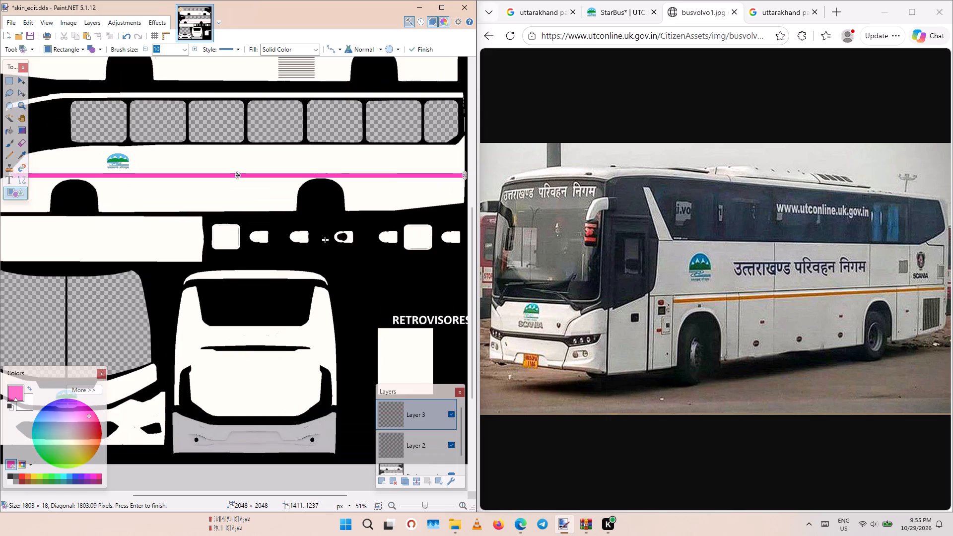
{"action": "scroll", "coordinate": [326, 232], "scroll_direction": "up", "scroll_amount": 3}
{"action": "scroll", "coordinate": [326, 232], "scroll_direction": "up", "scroll_amount": 3, "text": "shift"}
{"action": "scroll", "coordinate": [326, 232], "scroll_direction": "down", "scroll_amount": 7, "text": "shift"}
{"action": "scroll", "coordinate": [323, 228], "scroll_direction": "up", "scroll_amount": 4, "text": "ctrl"}
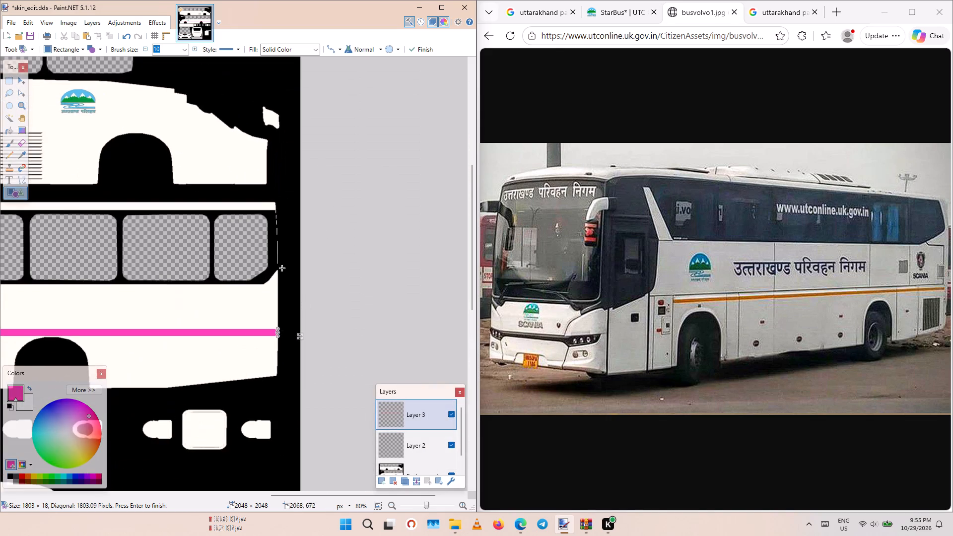
{"action": "scroll", "coordinate": [271, 276], "scroll_direction": "up", "scroll_amount": 10, "text": "ctrl"}
{"action": "scroll", "coordinate": [286, 406], "scroll_direction": "up", "scroll_amount": 3, "text": "ctrl"}
{"action": "scroll", "coordinate": [282, 397], "scroll_direction": "down", "scroll_amount": 6, "text": "ctrl"}
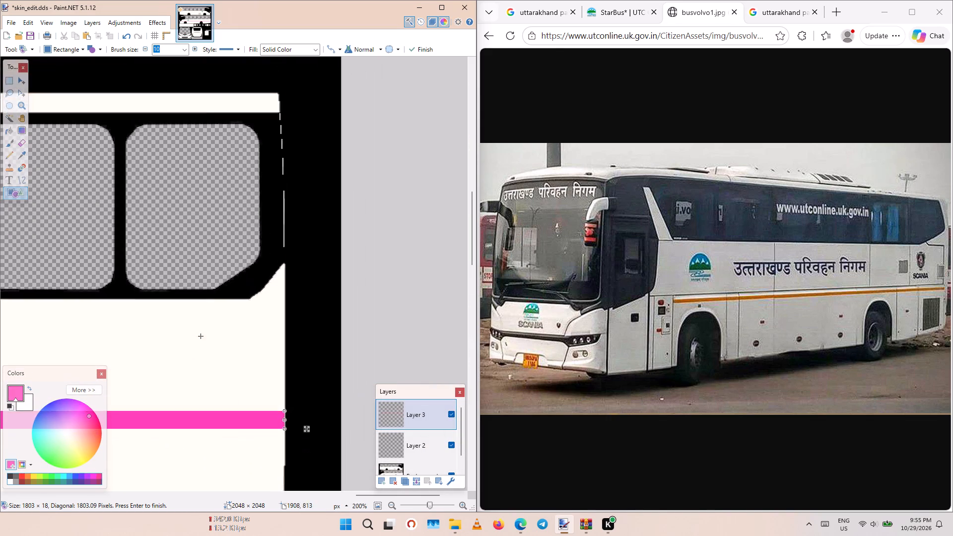
{"action": "scroll", "coordinate": [201, 336], "scroll_direction": "down", "scroll_amount": 8, "text": "ctrl"}
{"action": "scroll", "coordinate": [213, 306], "scroll_direction": "down", "scroll_amount": 4, "text": "shift"}
{"action": "scroll", "coordinate": [213, 306], "scroll_direction": "up", "scroll_amount": 9, "text": "shift"}
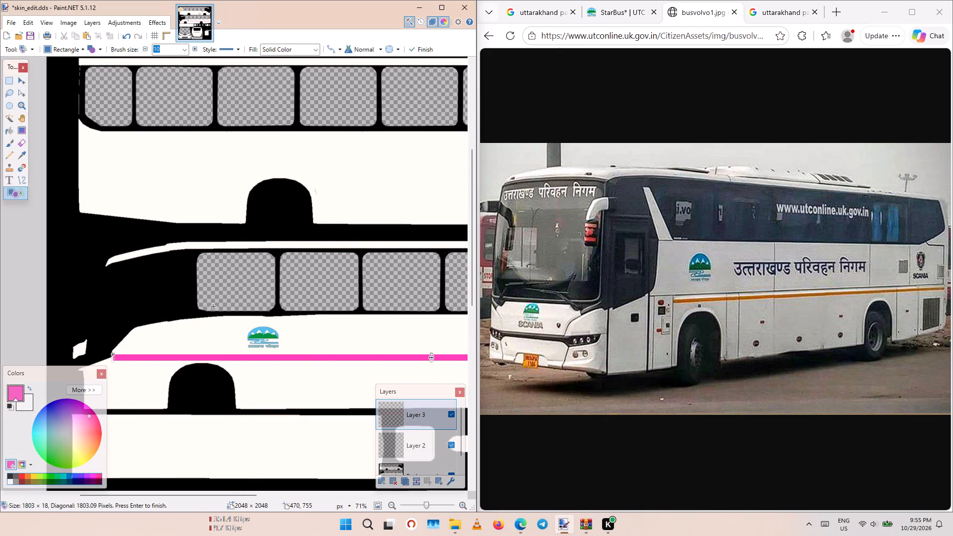
{"action": "scroll", "coordinate": [213, 306], "scroll_direction": "down", "scroll_amount": 2, "text": "shift"}
{"action": "scroll", "coordinate": [213, 306], "scroll_direction": "up", "scroll_amount": 3, "text": "shift"}
{"action": "scroll", "coordinate": [213, 306], "scroll_direction": "down", "scroll_amount": 4, "text": "ctrl"}
{"action": "scroll", "coordinate": [350, 264], "scroll_direction": "down", "scroll_amount": 2, "text": "ctrl"}
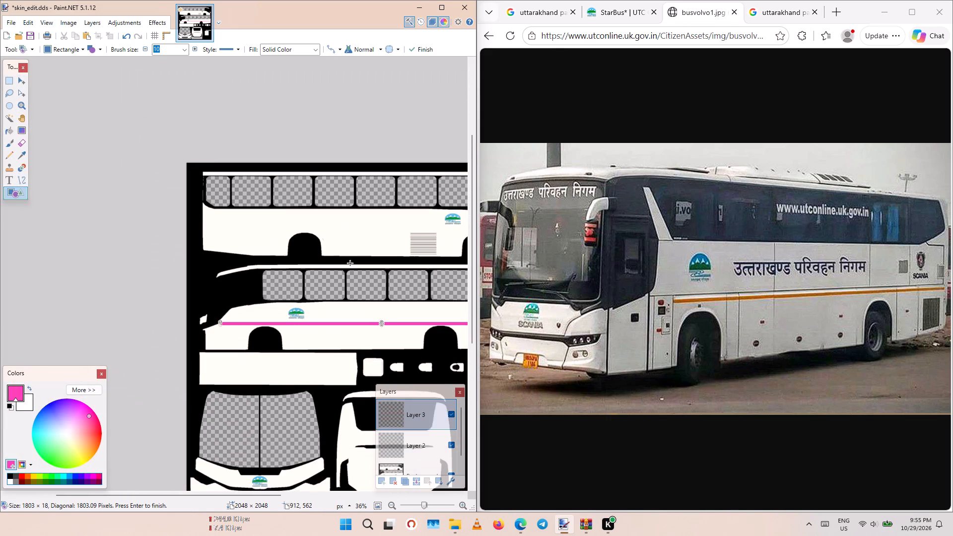
{"action": "scroll", "coordinate": [353, 263], "scroll_direction": "down", "scroll_amount": 2, "text": "shift"}
{"action": "scroll", "coordinate": [324, 287], "scroll_direction": "up", "scroll_amount": 1}
{"action": "scroll", "coordinate": [324, 287], "scroll_direction": "up", "scroll_amount": 2, "text": "ctrl"}
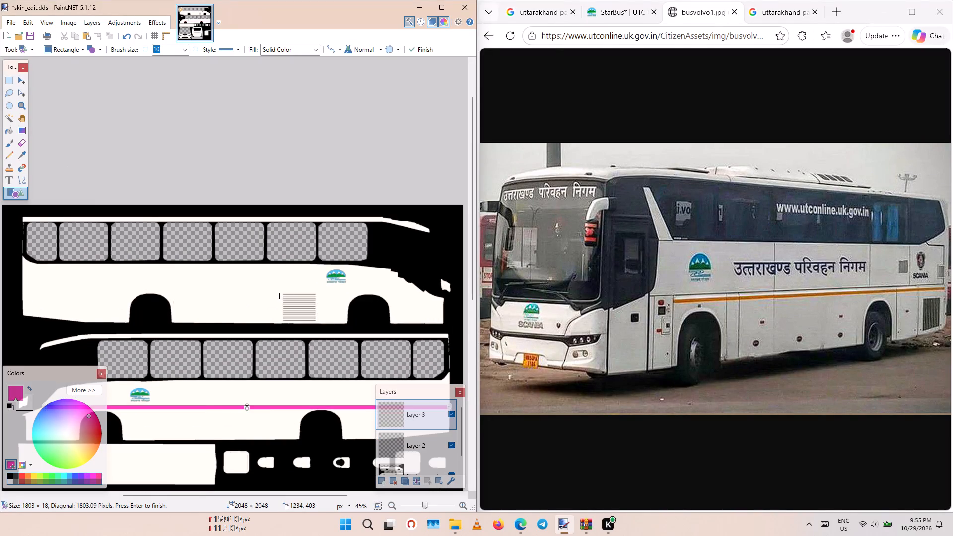
{"action": "scroll", "coordinate": [279, 296], "scroll_direction": "down", "scroll_amount": 1, "text": "shift"}
{"action": "scroll", "coordinate": [270, 303], "scroll_direction": "down", "scroll_amount": 2, "text": "ctrl"}
{"action": "scroll", "coordinate": [200, 334], "scroll_direction": "down", "scroll_amount": 3}
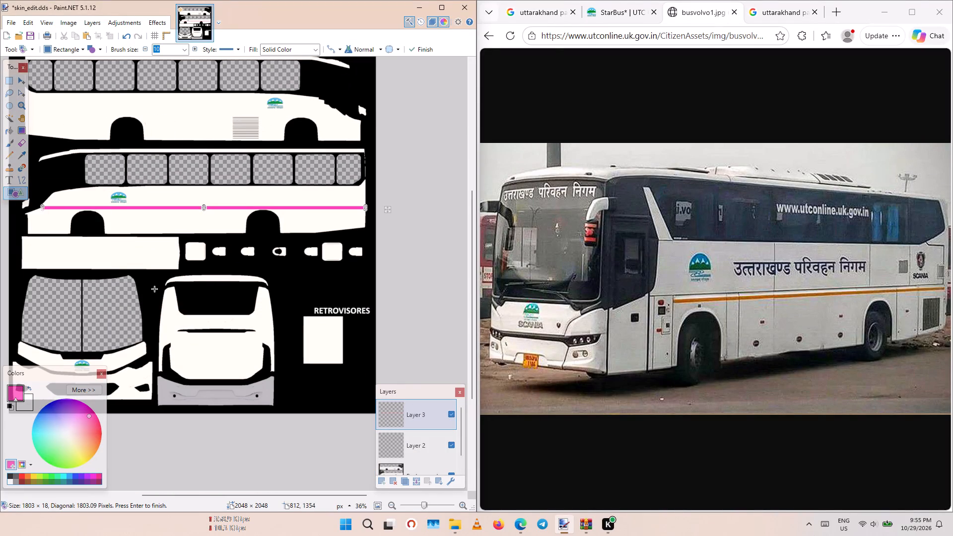
Recolour the lower side view's stripe from pink to orange to match the stripe in the reference photo.
{"action": "scroll", "coordinate": [19, 196], "scroll_direction": "up", "scroll_amount": 1, "text": "ctrl"}
{"action": "left_click_drag", "start_coordinate": [87, 416], "coordinate": [87, 415]}
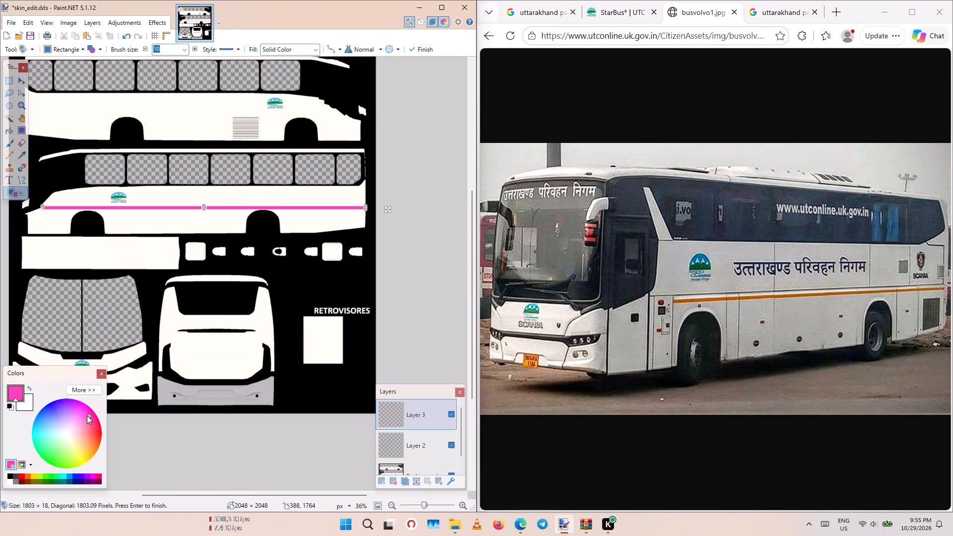
{"action": "left_click_drag", "start_coordinate": [87, 415], "coordinate": [92, 453]}
{"action": "scroll", "coordinate": [130, 225], "scroll_direction": "up", "scroll_amount": 2}
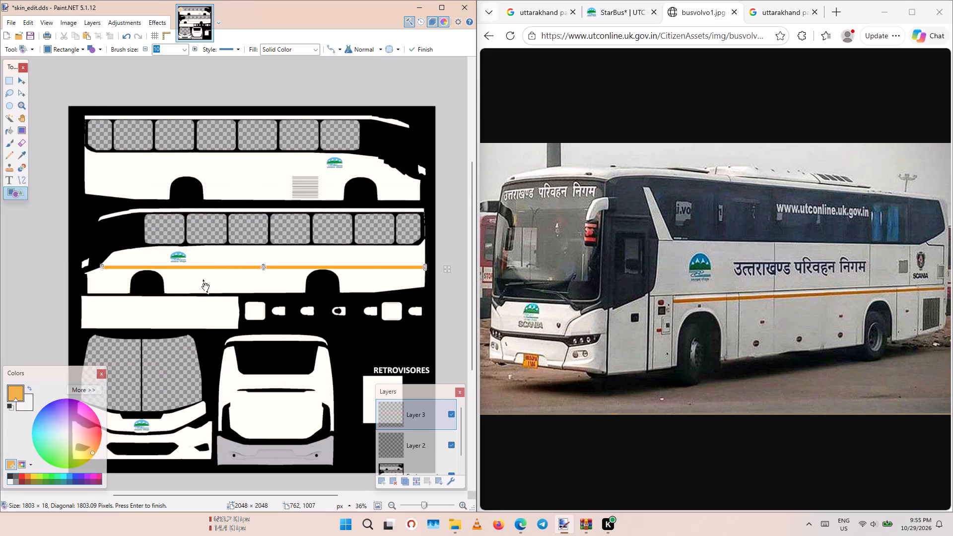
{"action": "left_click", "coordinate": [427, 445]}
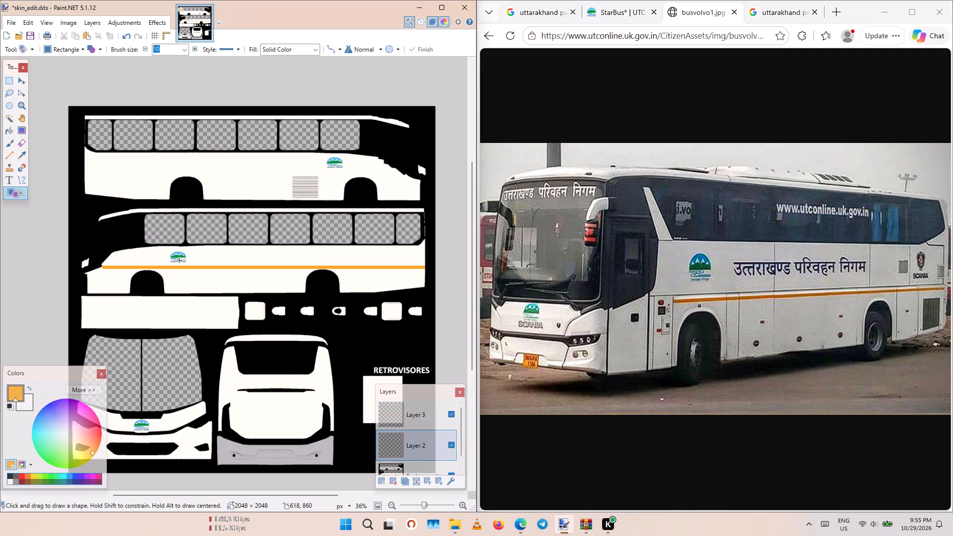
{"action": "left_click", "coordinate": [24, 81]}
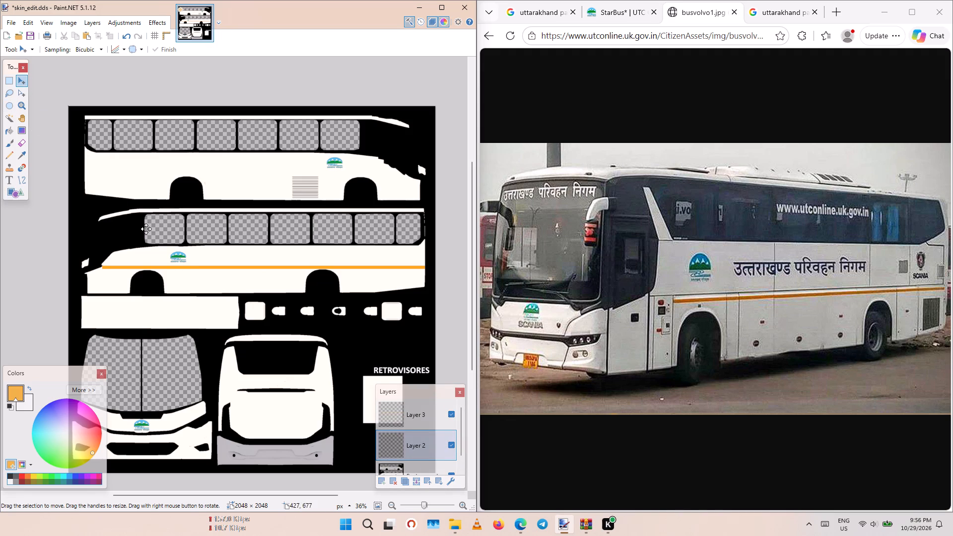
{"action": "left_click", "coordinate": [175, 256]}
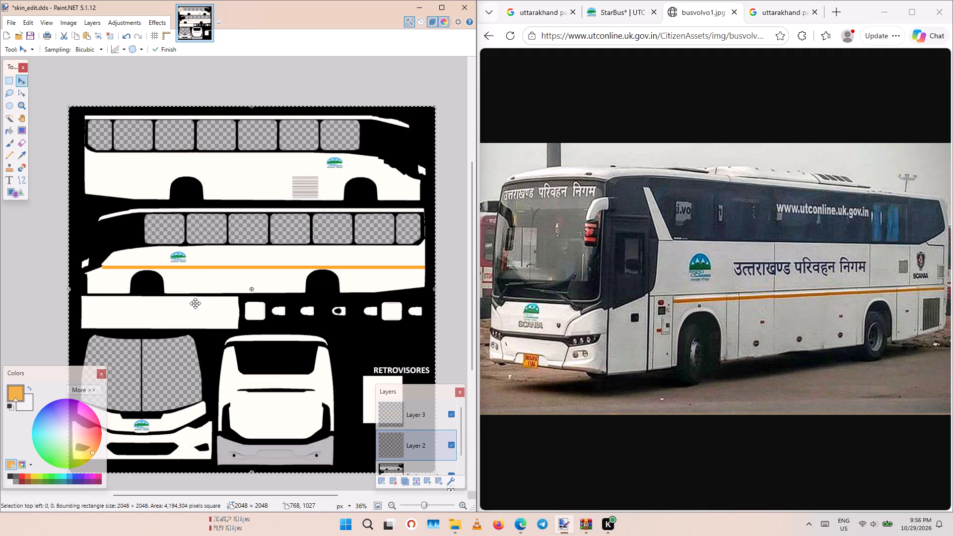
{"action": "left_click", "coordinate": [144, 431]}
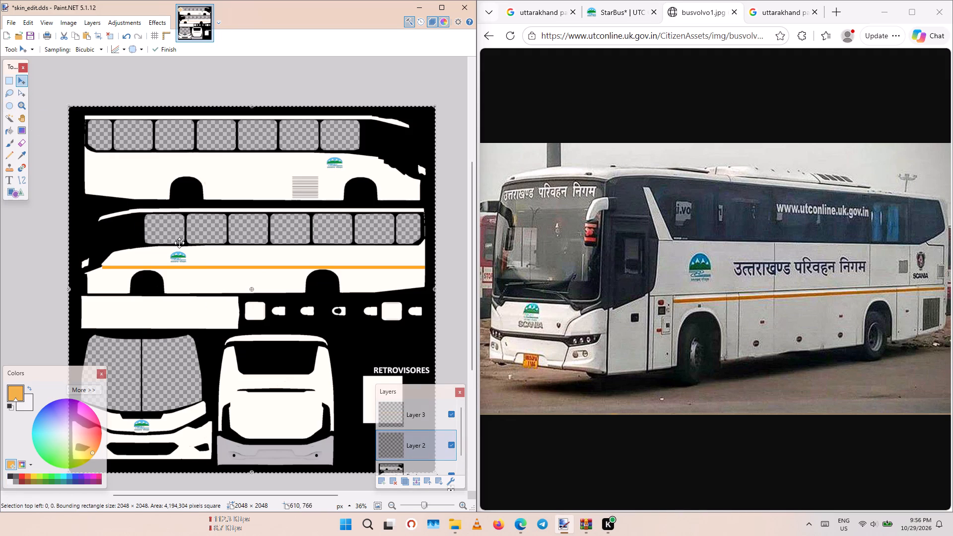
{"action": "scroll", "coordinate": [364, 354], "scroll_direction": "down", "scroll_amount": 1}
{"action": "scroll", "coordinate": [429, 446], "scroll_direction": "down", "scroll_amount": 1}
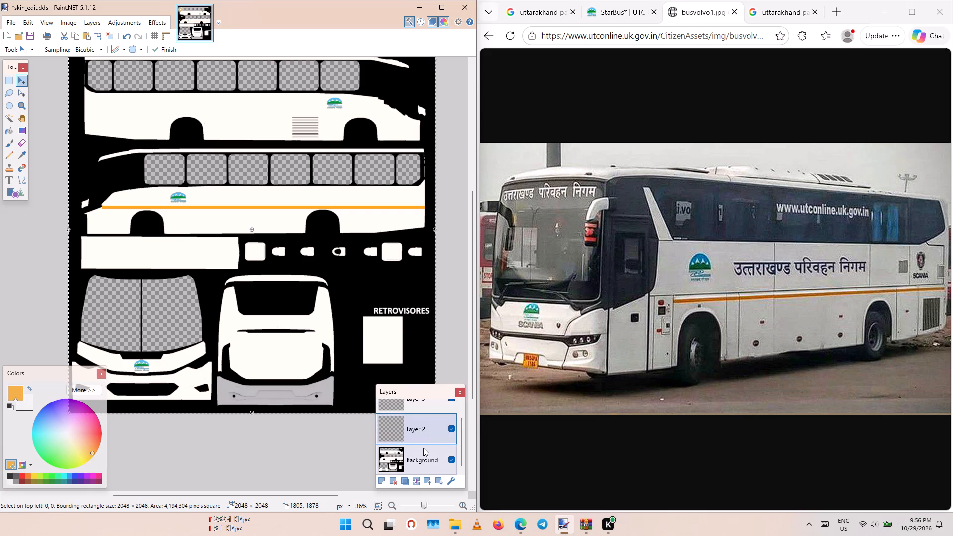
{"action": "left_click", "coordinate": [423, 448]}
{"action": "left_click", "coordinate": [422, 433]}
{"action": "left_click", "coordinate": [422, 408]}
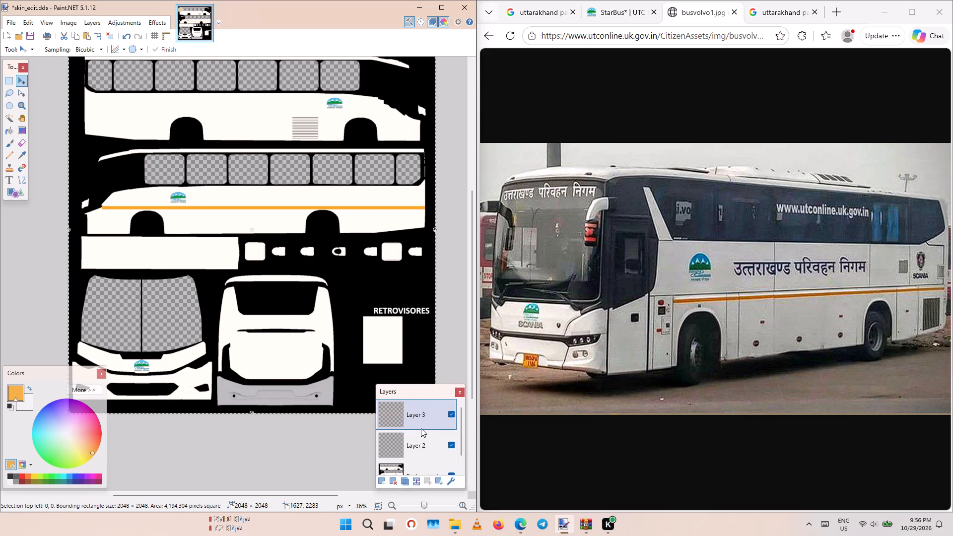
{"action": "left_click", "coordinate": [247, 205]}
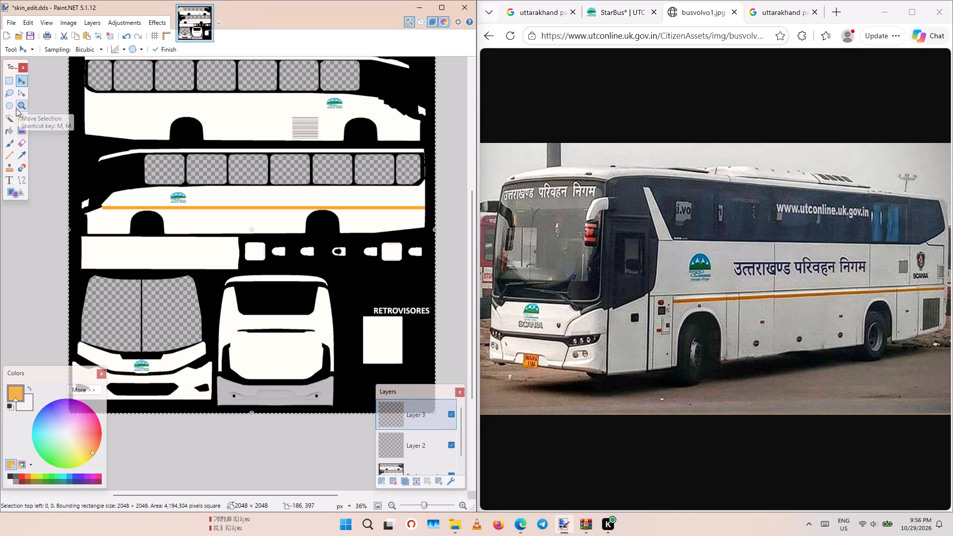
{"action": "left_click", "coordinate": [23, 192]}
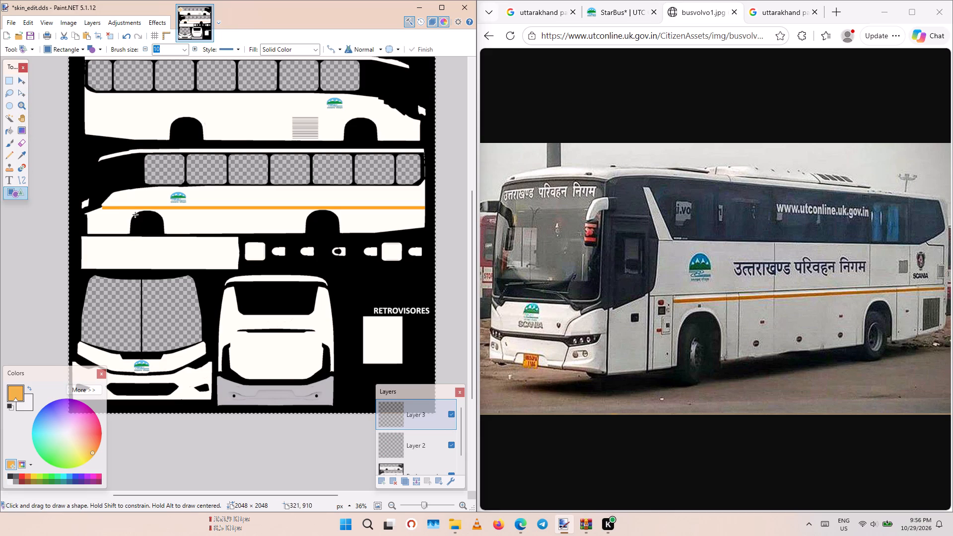
Duplicate Layer 3, which holds the orange stripe.
{"action": "left_click", "coordinate": [427, 442]}
{"action": "left_click", "coordinate": [425, 421]}
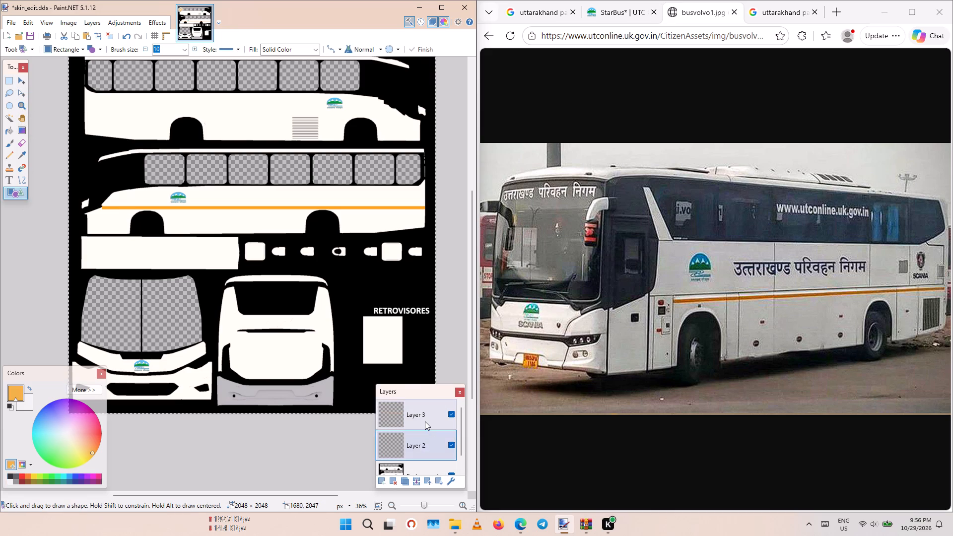
{"action": "left_click", "coordinate": [408, 482]}
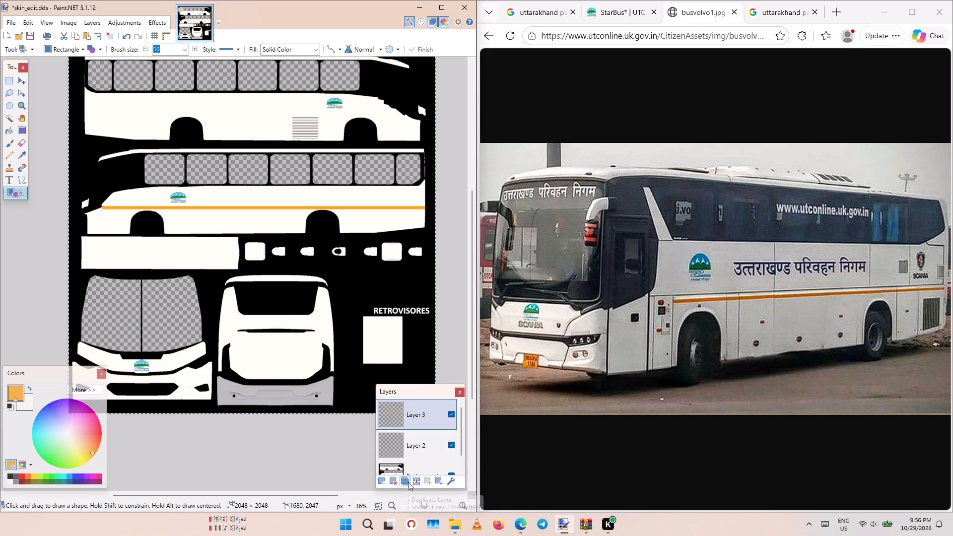
Move the duplicated stripe up onto the upper side view's body, just above its wheel arches and starting at the rear edge.
{"action": "left_click", "coordinate": [21, 79]}
{"action": "left_click_drag", "start_coordinate": [262, 234], "coordinate": [264, 210]}
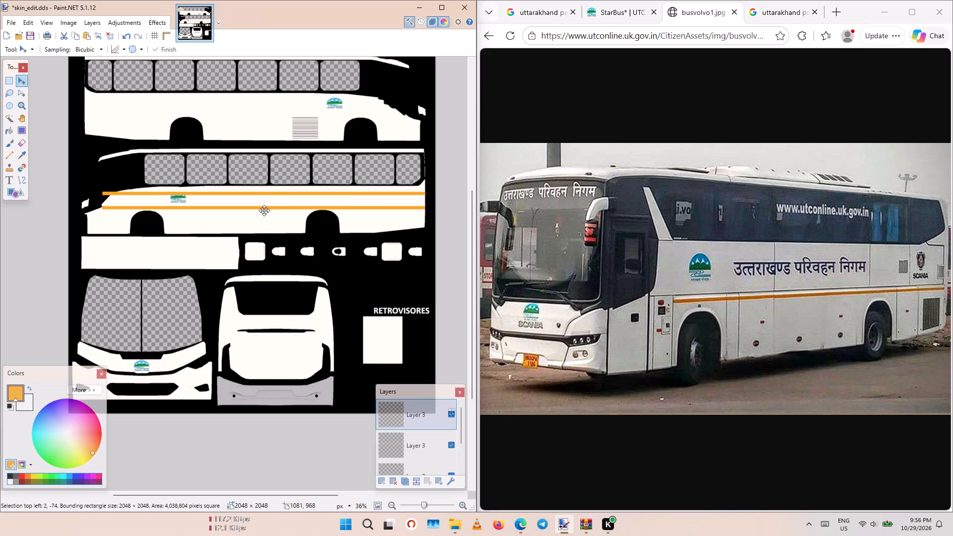
{"action": "left_click_drag", "start_coordinate": [264, 210], "coordinate": [250, 147]}
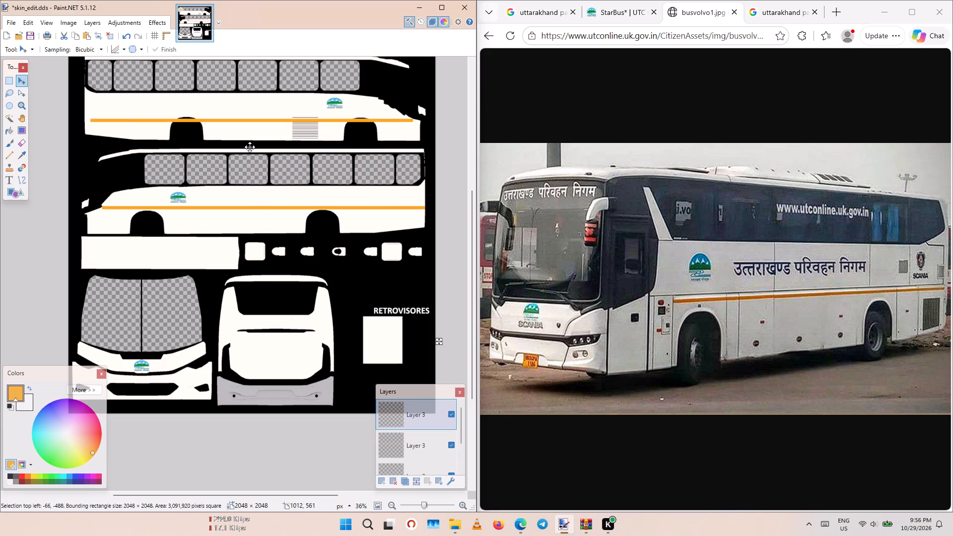
{"action": "left_click_drag", "start_coordinate": [250, 147], "coordinate": [246, 140]}
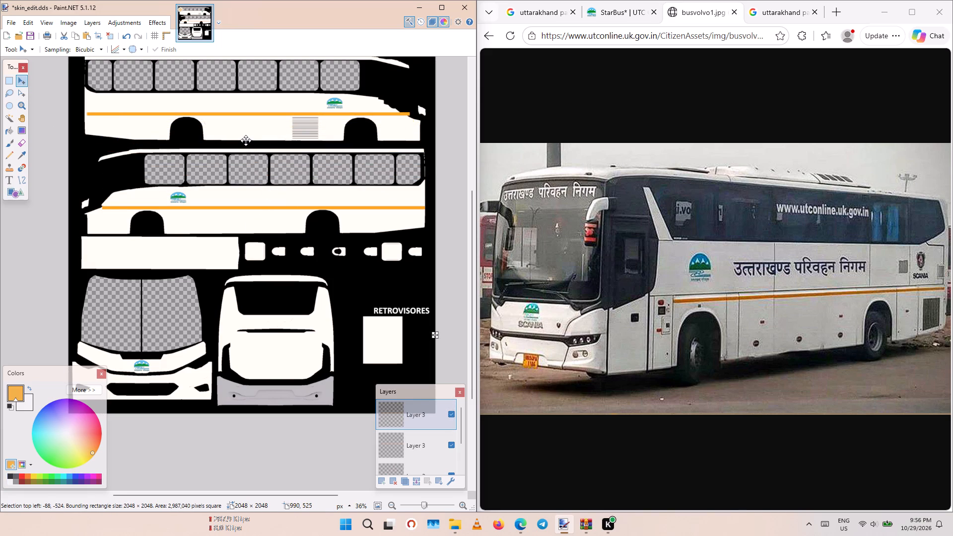
{"action": "left_click_drag", "start_coordinate": [246, 140], "coordinate": [244, 139]}
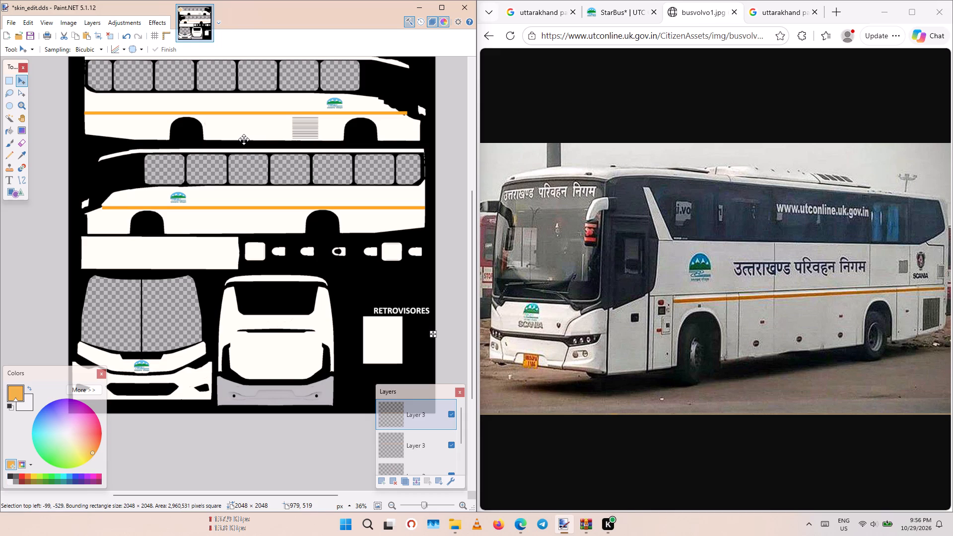
{"action": "left_click_drag", "start_coordinate": [244, 139], "coordinate": [244, 141]}
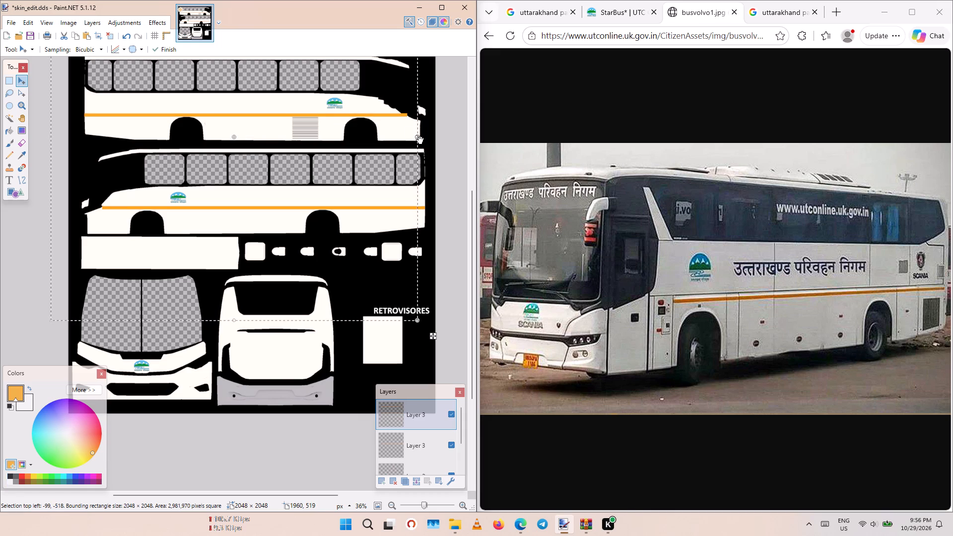
{"action": "left_click", "coordinate": [363, 195]}
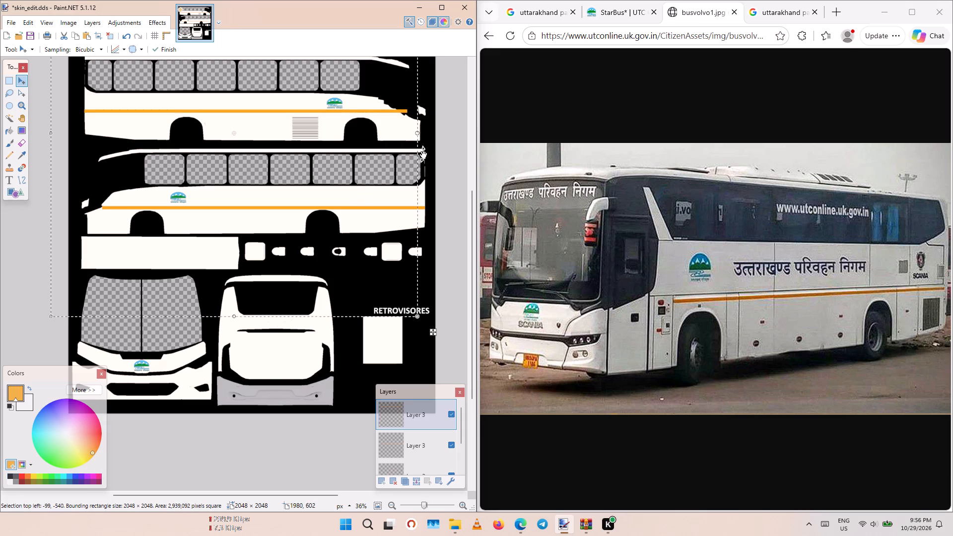
Shorten the copied stripe at the bus nose by narrowing its selection to about 2003 px, and realign it below the logo.
{"action": "left_click_drag", "start_coordinate": [418, 136], "coordinate": [412, 135]}
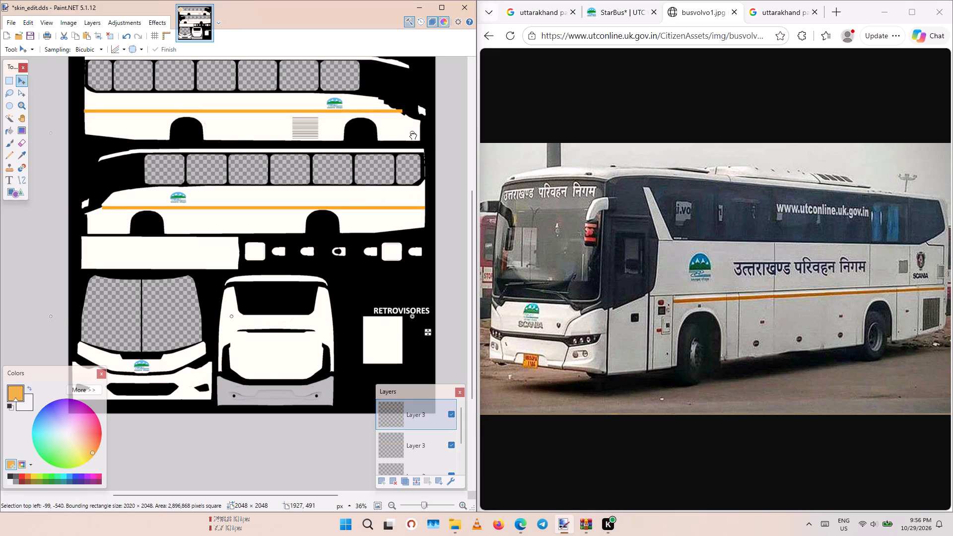
{"action": "left_click_drag", "start_coordinate": [412, 135], "coordinate": [407, 138]}
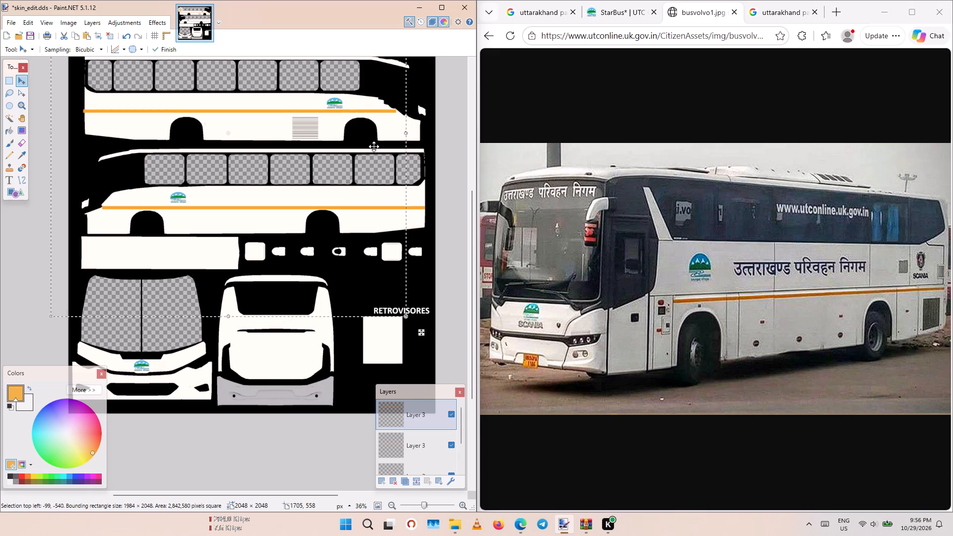
{"action": "left_click", "coordinate": [373, 147]}
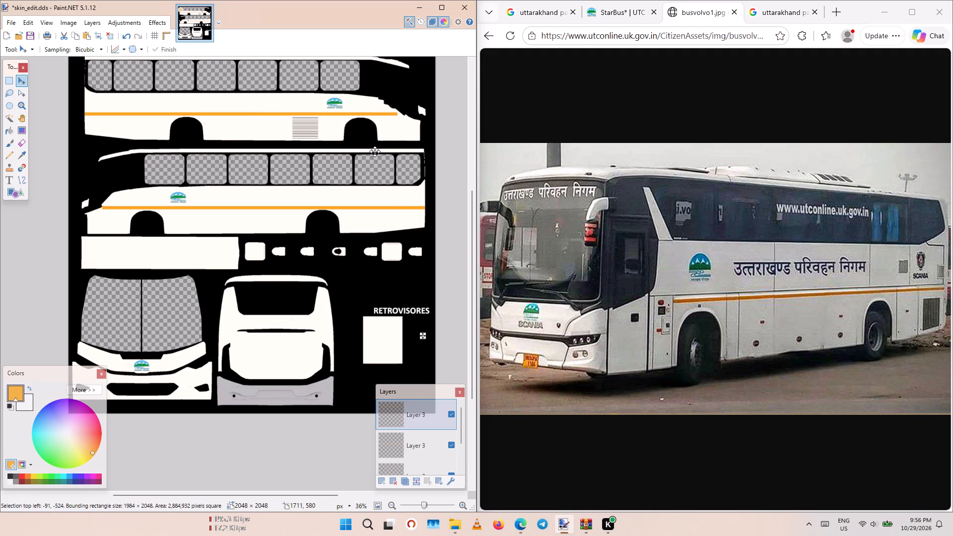
{"action": "left_click", "coordinate": [407, 139]}
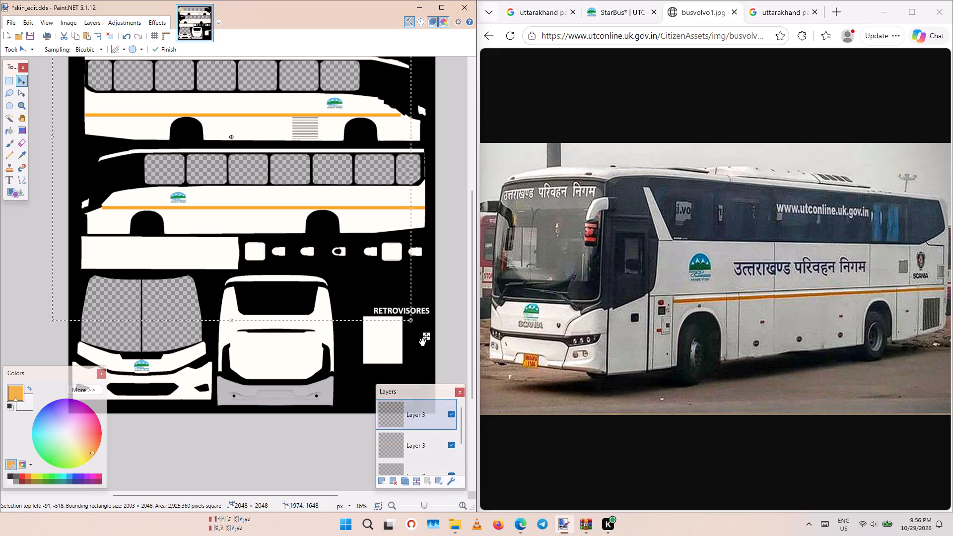
Merge the duplicated stripe layer down into the original Layer 3.
{"action": "scroll", "coordinate": [341, 286], "scroll_direction": "up", "scroll_amount": 1}
{"action": "scroll", "coordinate": [390, 359], "scroll_direction": "down", "scroll_amount": 1}
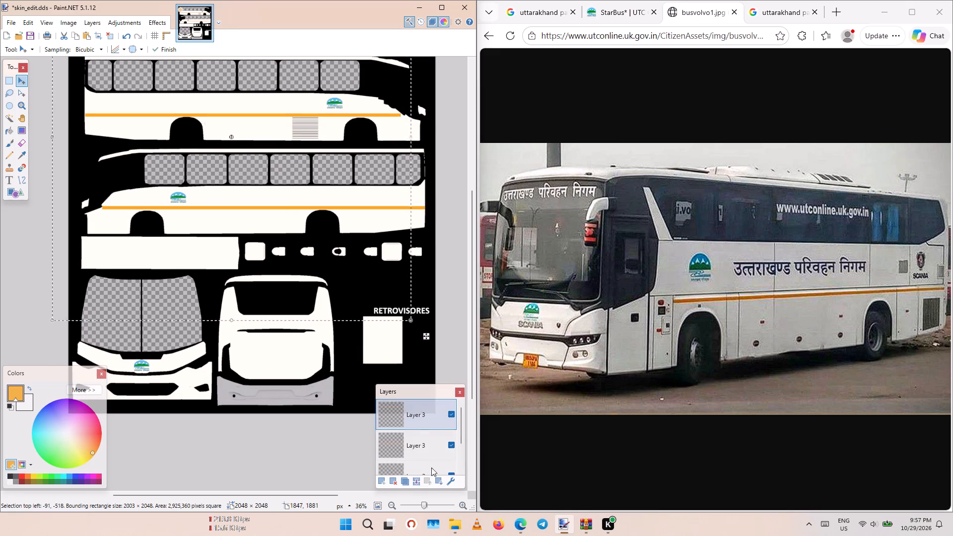
{"action": "left_click", "coordinate": [415, 479]}
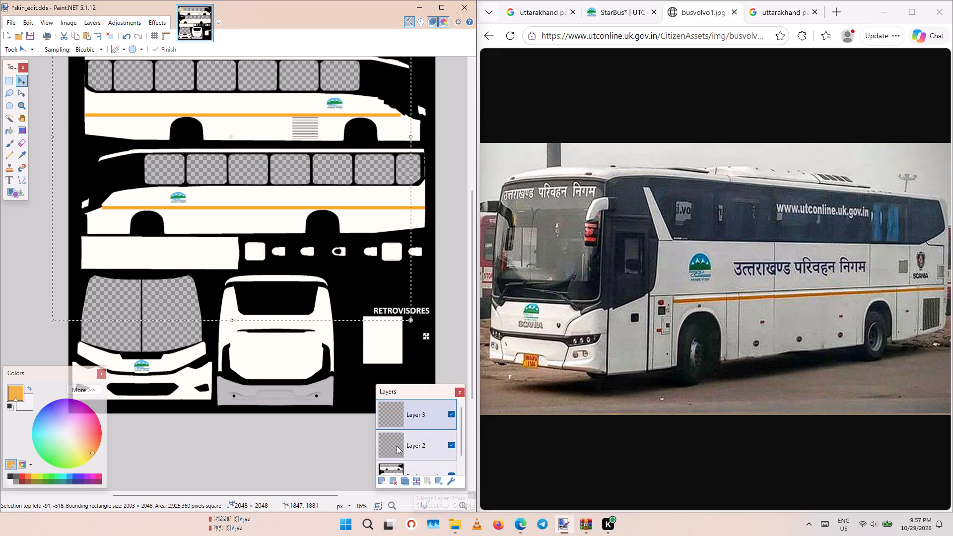
Add a new empty Layer 4 above Layer 3.
{"action": "left_click", "coordinate": [384, 478]}
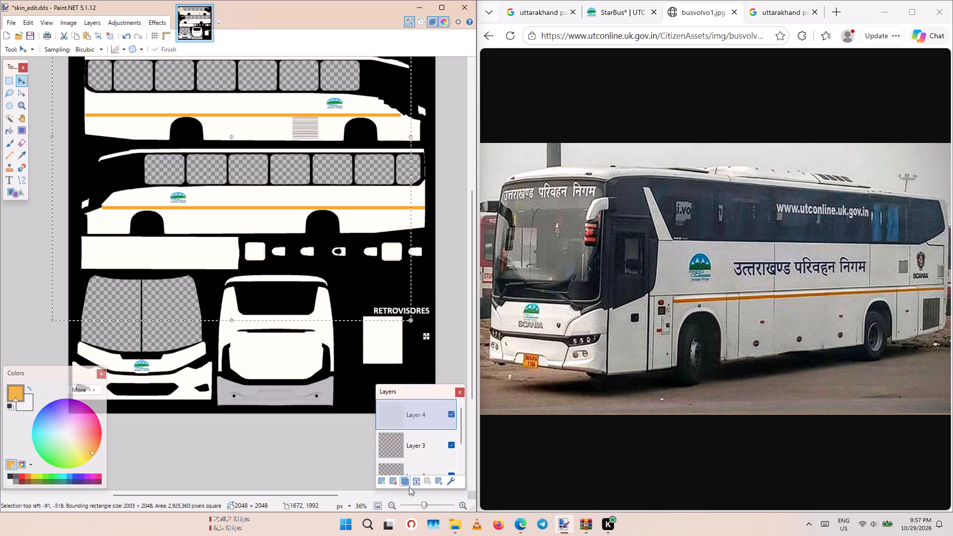
Merge Layer 3 and the empty Layer 4 down into Layer 2, leaving it directly above the Background layer.
{"action": "left_click", "coordinate": [420, 445]}
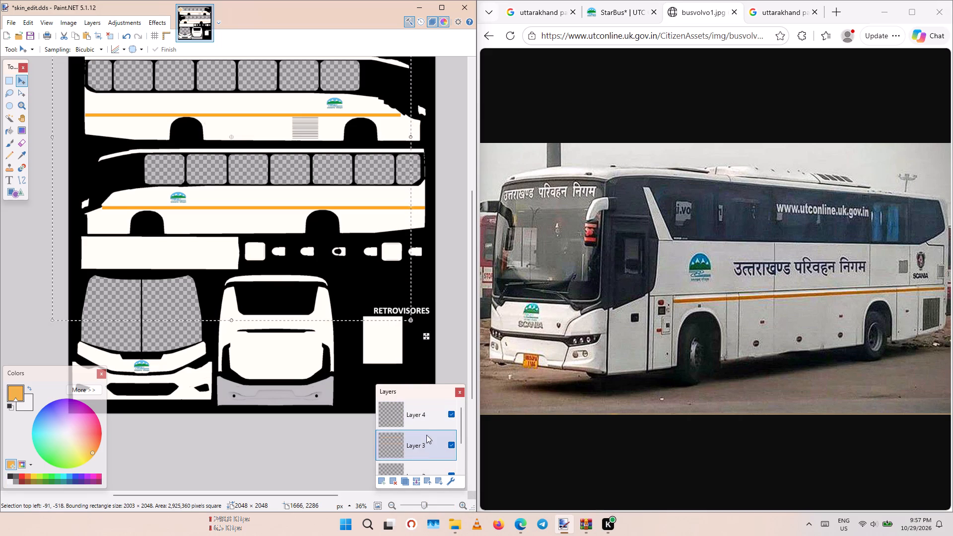
{"action": "left_click", "coordinate": [423, 419]}
{"action": "left_click", "coordinate": [429, 446]}
{"action": "scroll", "coordinate": [424, 443], "scroll_direction": "down", "scroll_amount": 3}
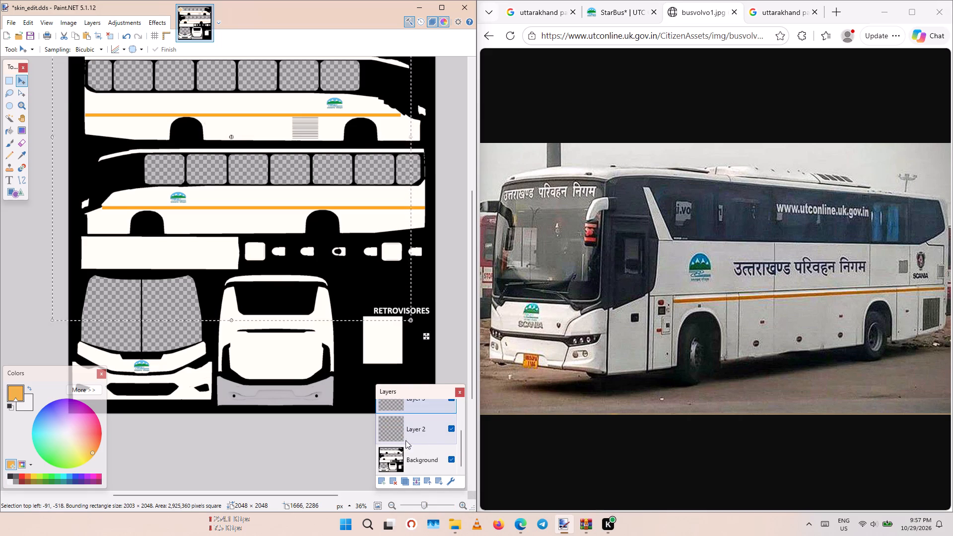
{"action": "scroll", "coordinate": [302, 428], "scroll_direction": "up", "scroll_amount": 1}
{"action": "left_click", "coordinate": [9, 81]}
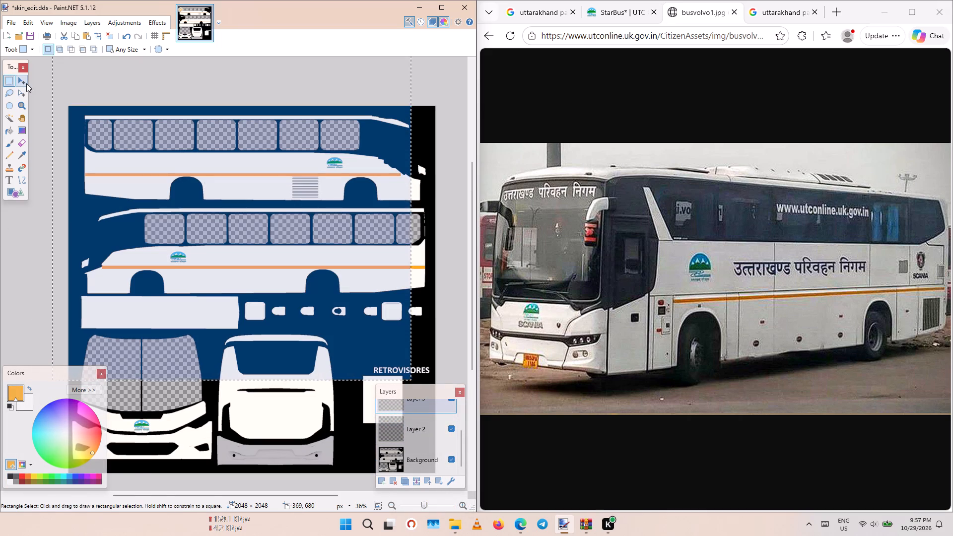
{"action": "left_click", "coordinate": [26, 83]}
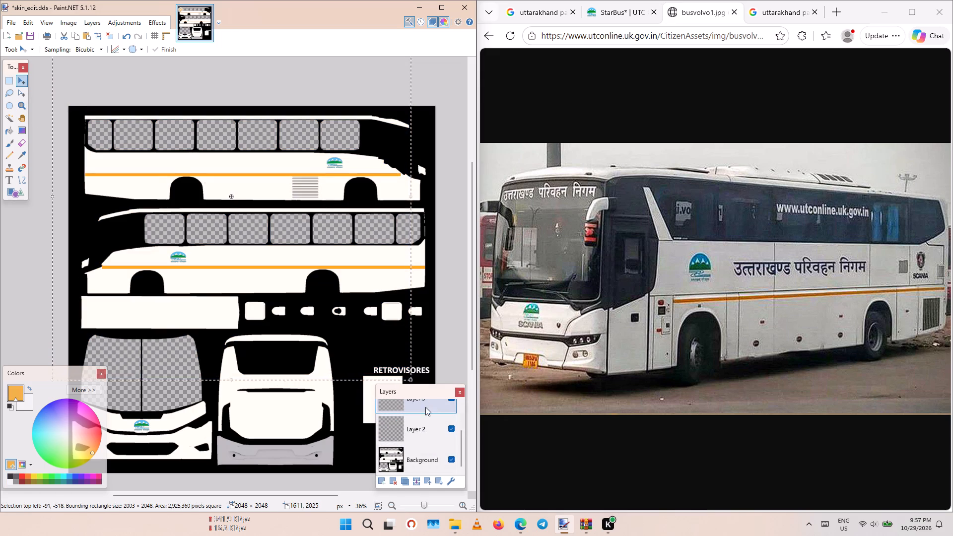
{"action": "left_click", "coordinate": [417, 479]}
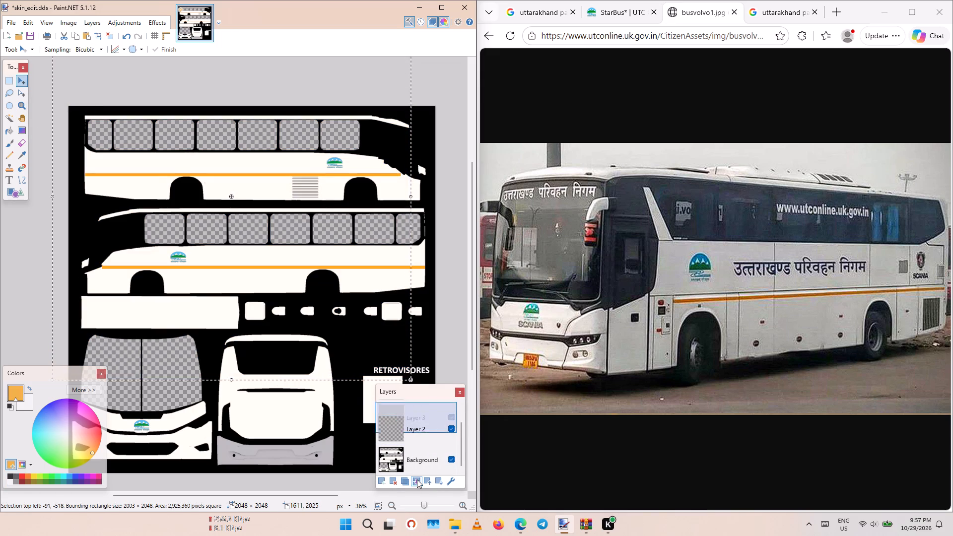
{"action": "scroll", "coordinate": [422, 444], "scroll_direction": "up", "scroll_amount": 1}
{"action": "left_click", "coordinate": [419, 420]}
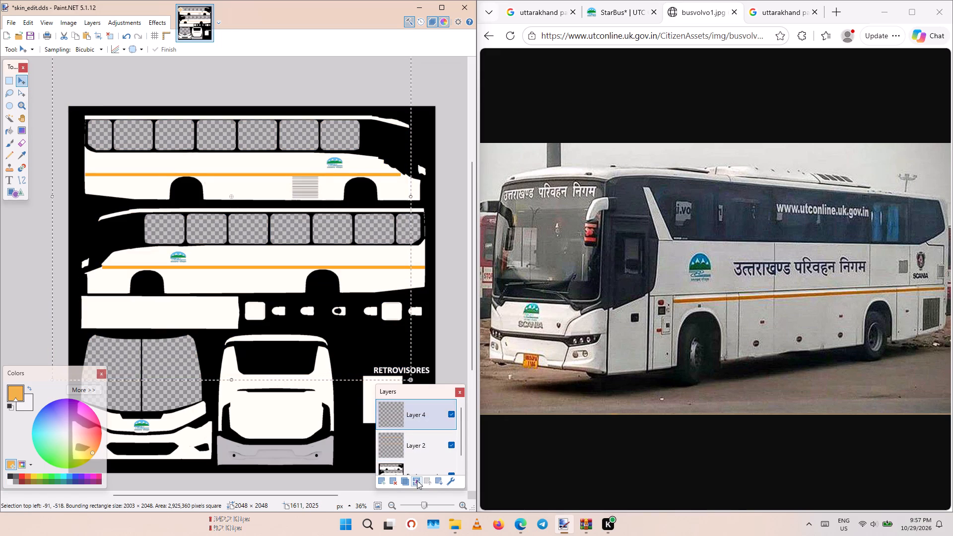
{"action": "left_click", "coordinate": [416, 480]}
{"action": "scroll", "coordinate": [418, 430], "scroll_direction": "up", "scroll_amount": 2}
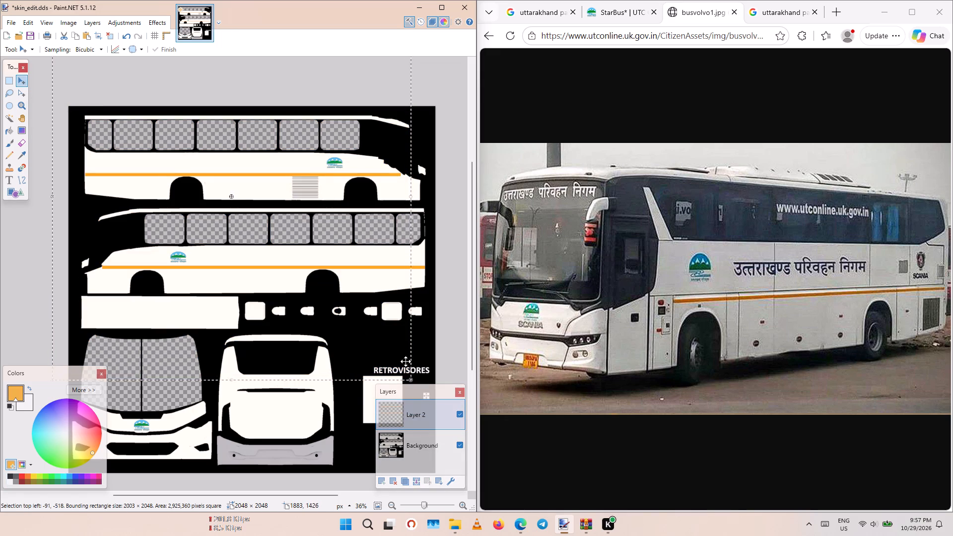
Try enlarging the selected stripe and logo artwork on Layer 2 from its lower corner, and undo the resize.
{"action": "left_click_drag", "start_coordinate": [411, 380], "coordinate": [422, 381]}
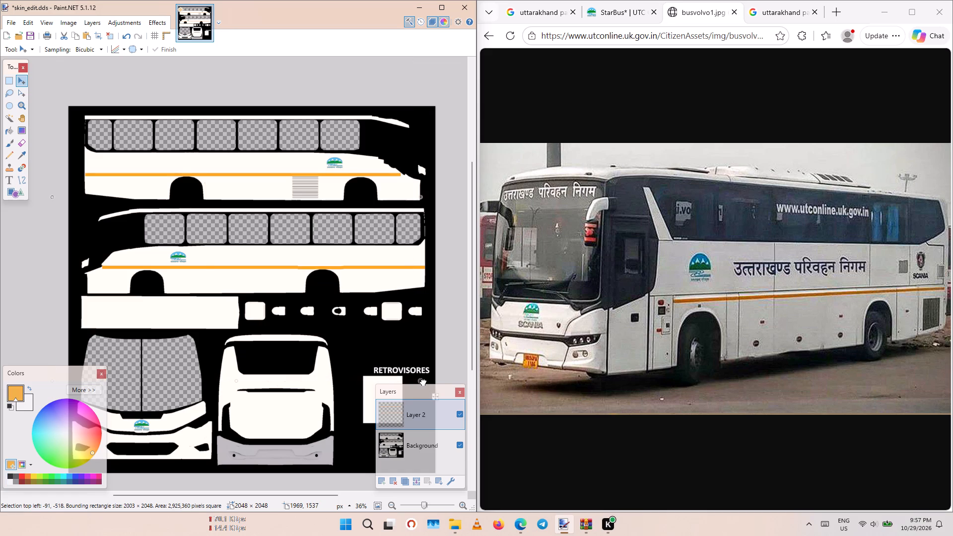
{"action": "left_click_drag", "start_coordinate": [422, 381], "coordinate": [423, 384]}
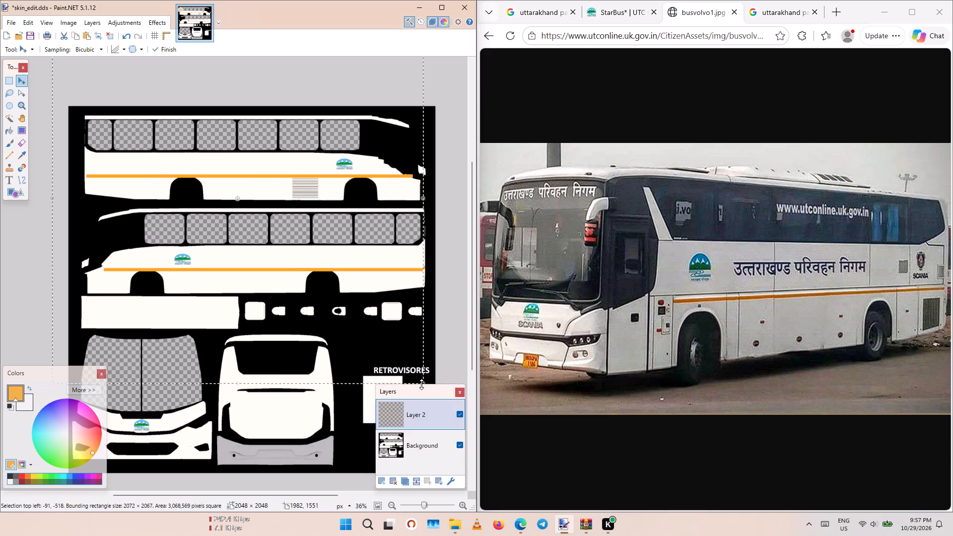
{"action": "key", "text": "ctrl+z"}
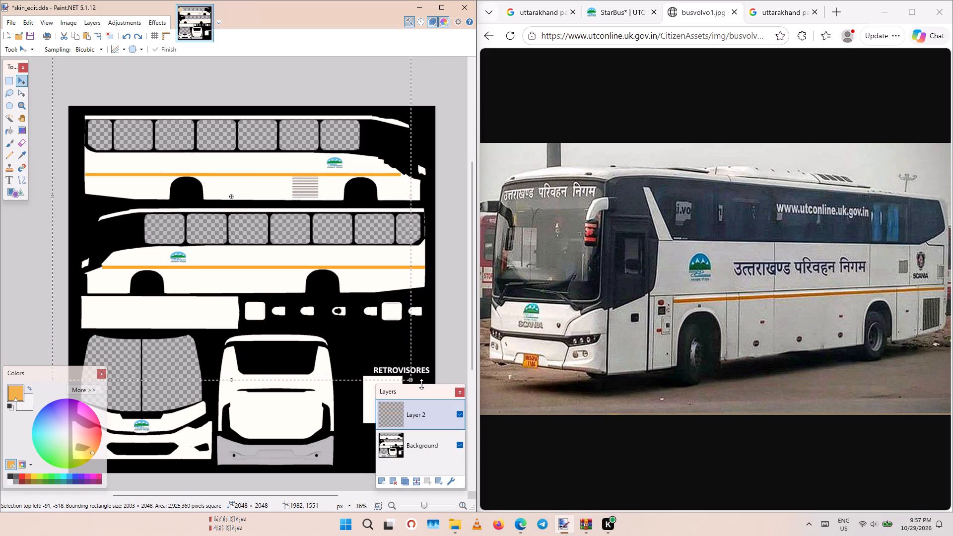
Clear the active selection and add a new empty layer above Layer 2.
{"action": "key", "text": "Escape"}
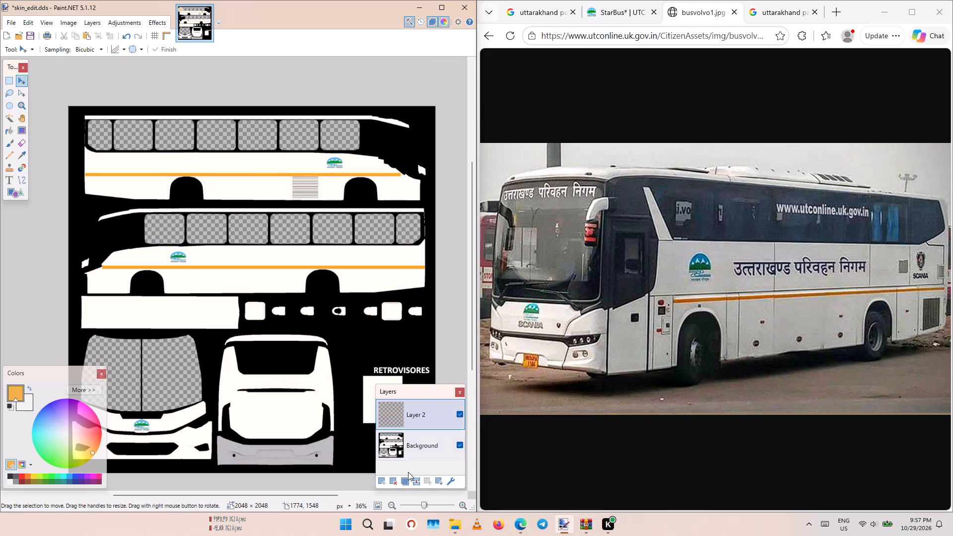
{"action": "left_click", "coordinate": [379, 482]}
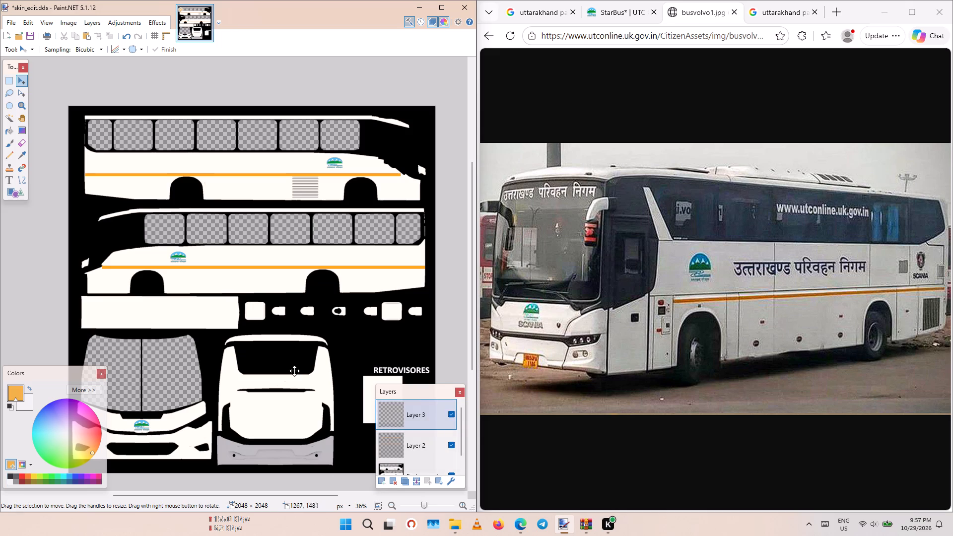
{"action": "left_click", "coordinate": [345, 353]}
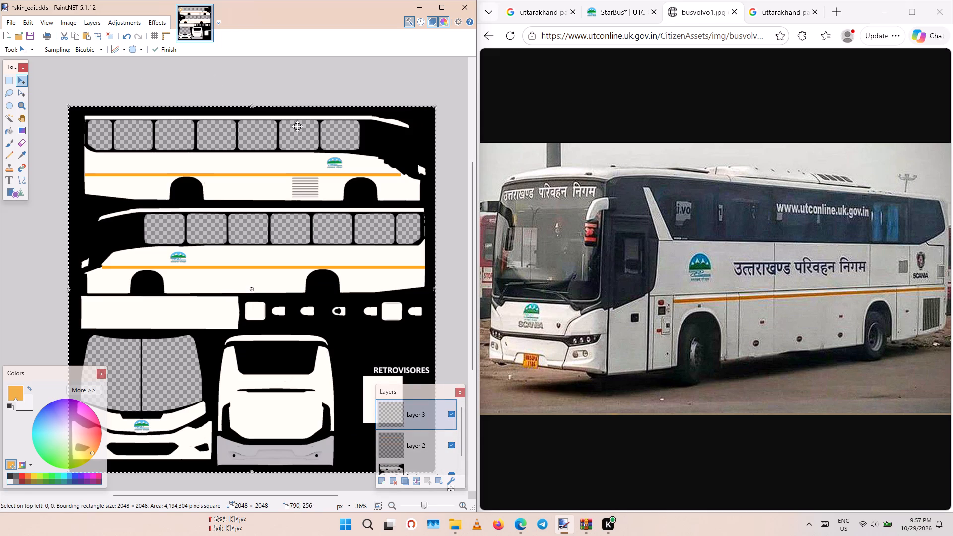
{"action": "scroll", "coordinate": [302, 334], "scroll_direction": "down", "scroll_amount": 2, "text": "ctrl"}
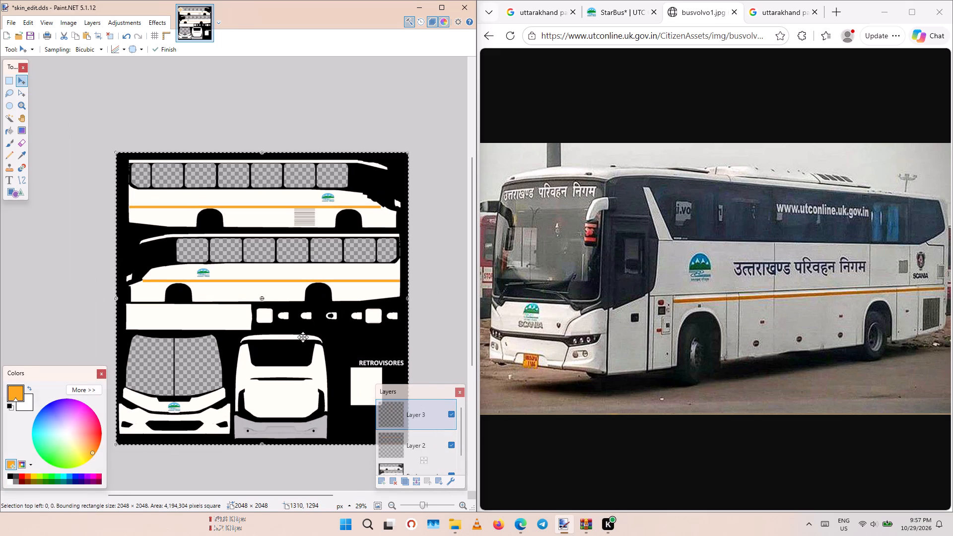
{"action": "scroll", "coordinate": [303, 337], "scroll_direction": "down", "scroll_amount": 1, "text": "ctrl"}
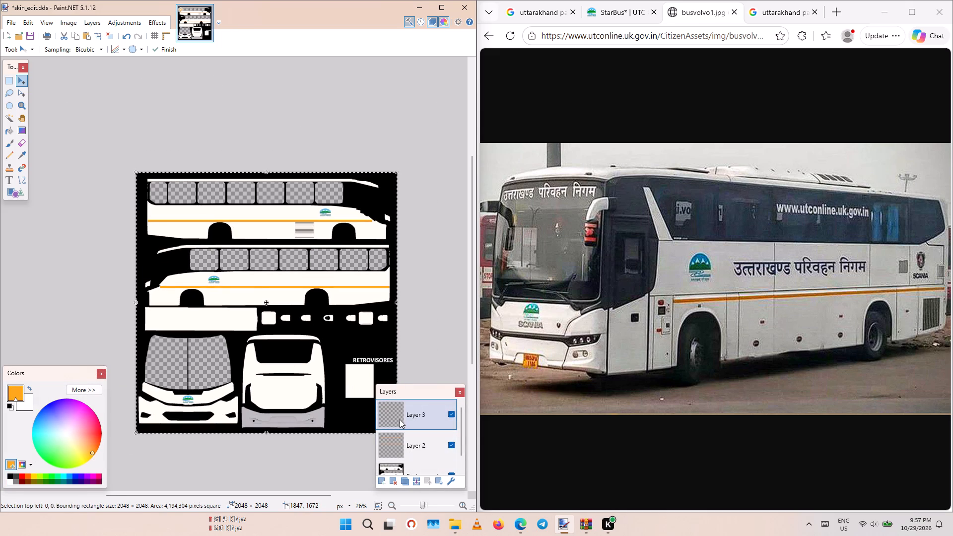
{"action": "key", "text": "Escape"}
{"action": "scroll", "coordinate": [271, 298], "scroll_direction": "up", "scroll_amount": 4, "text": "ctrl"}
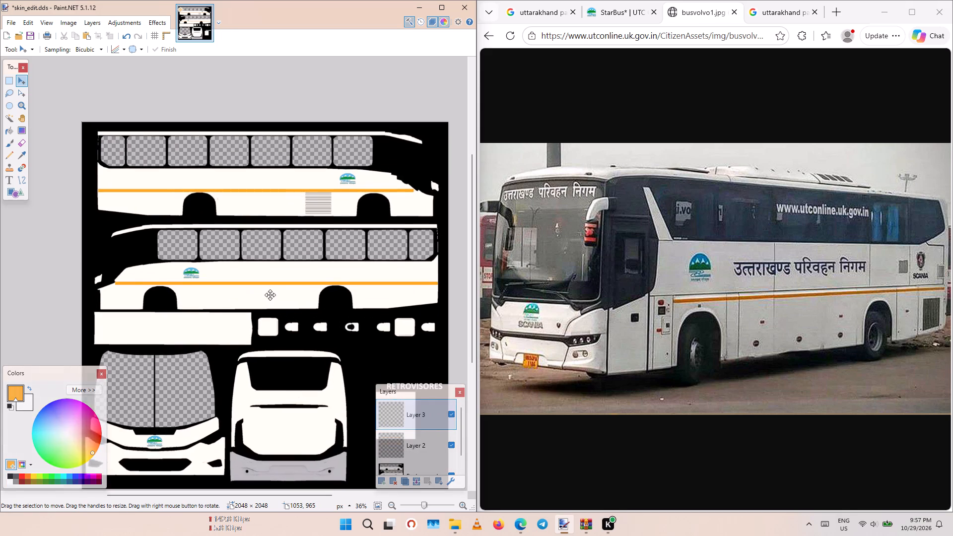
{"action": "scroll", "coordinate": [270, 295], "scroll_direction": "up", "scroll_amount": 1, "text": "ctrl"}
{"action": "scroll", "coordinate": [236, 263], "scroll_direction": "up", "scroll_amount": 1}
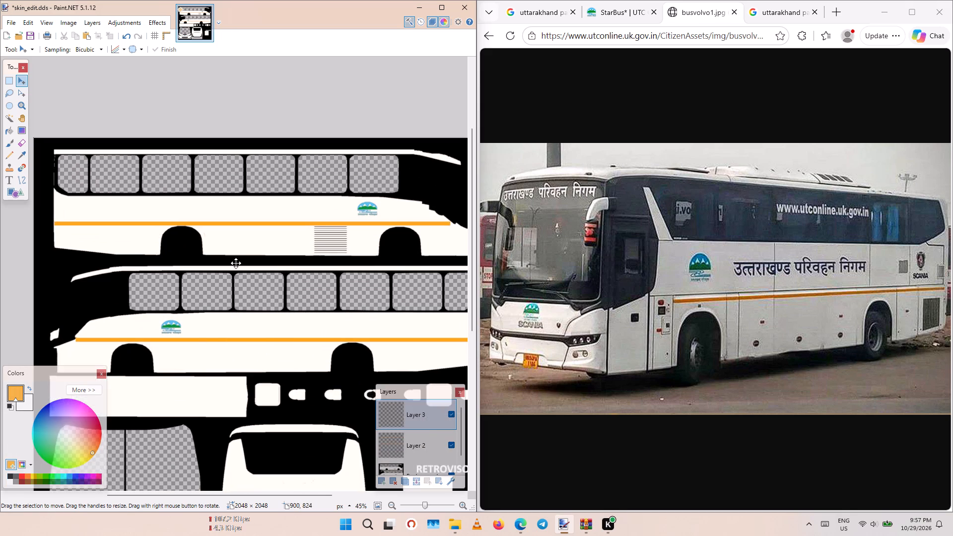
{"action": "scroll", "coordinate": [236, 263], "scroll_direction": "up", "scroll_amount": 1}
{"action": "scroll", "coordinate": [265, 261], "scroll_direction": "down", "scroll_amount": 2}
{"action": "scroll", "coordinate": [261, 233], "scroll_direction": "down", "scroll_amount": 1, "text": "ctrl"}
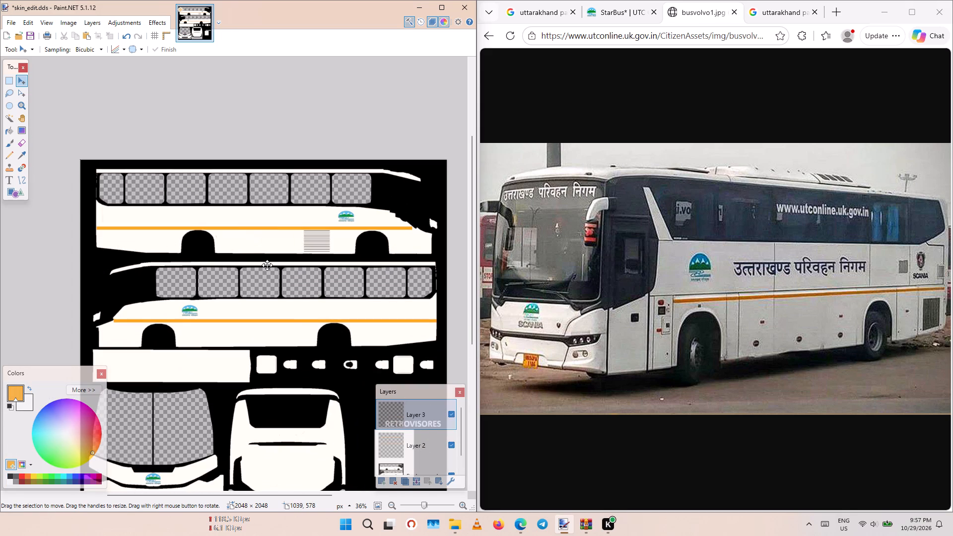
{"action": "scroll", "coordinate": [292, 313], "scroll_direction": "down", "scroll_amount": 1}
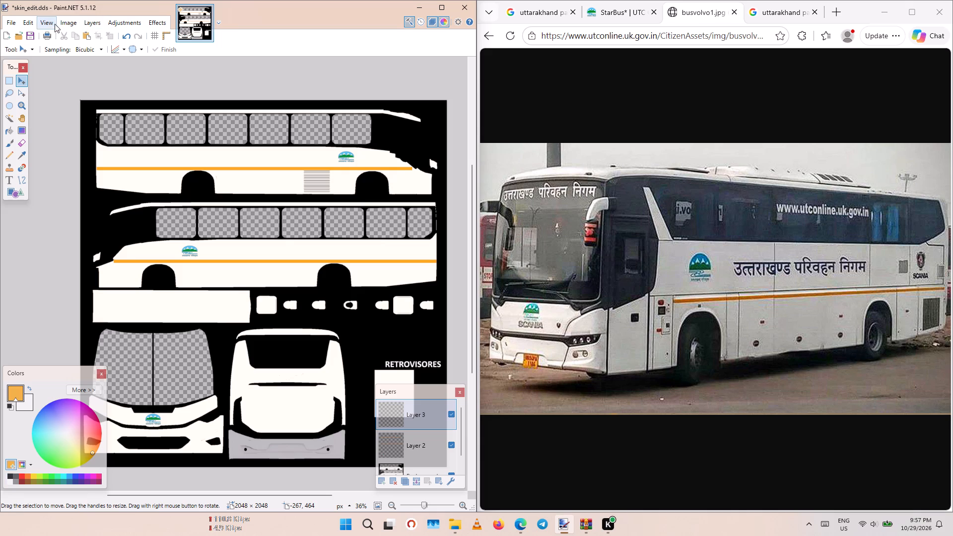
Activate the Text tool and look through its available fonts.
{"action": "left_click", "coordinate": [10, 177]}
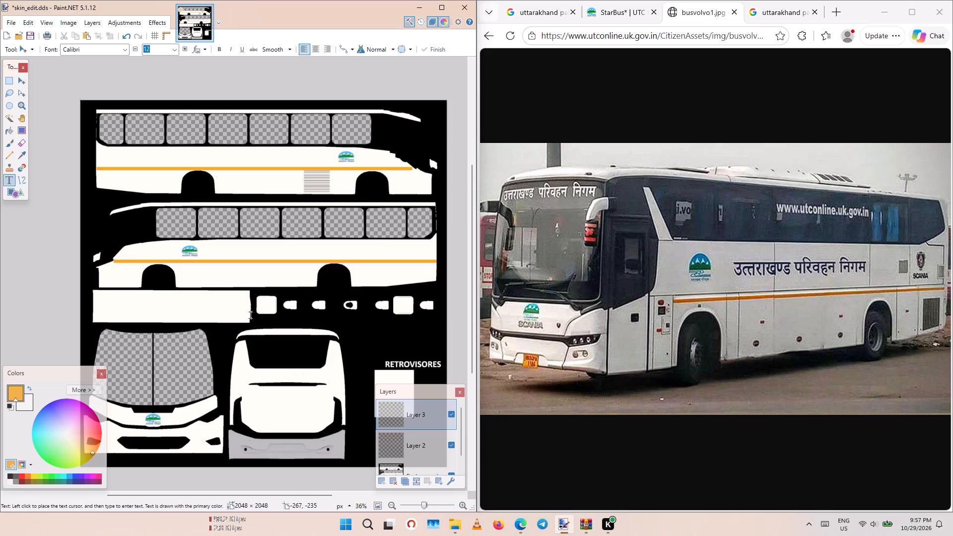
{"action": "left_click", "coordinate": [124, 46]}
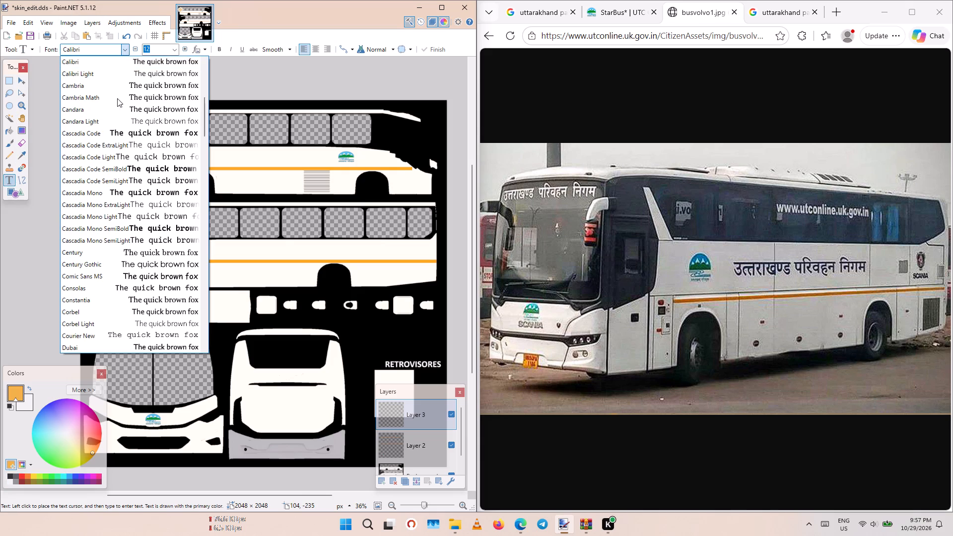
{"action": "scroll", "coordinate": [114, 136], "scroll_direction": "down", "scroll_amount": 16}
{"action": "scroll", "coordinate": [114, 136], "scroll_direction": "down", "scroll_amount": 7}
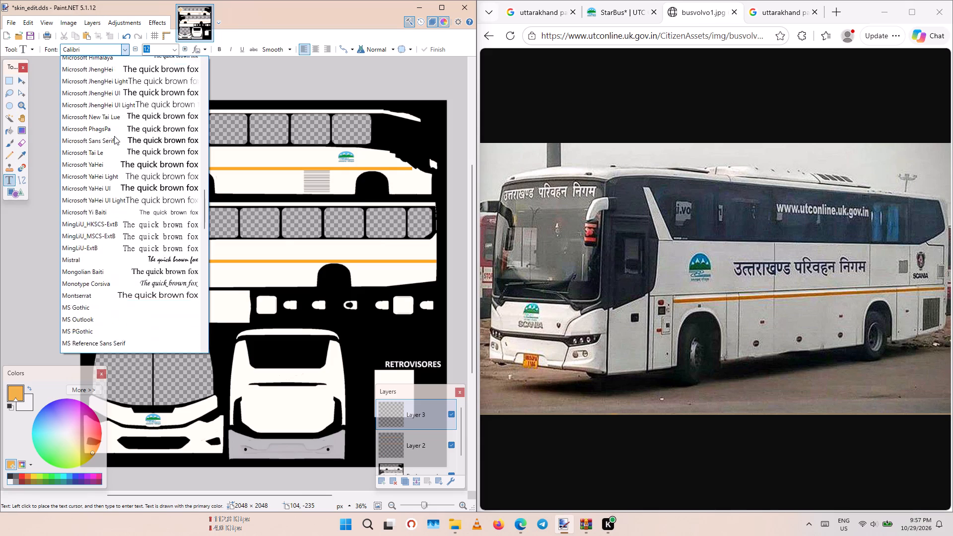
{"action": "scroll", "coordinate": [114, 136], "scroll_direction": "down", "scroll_amount": 13}
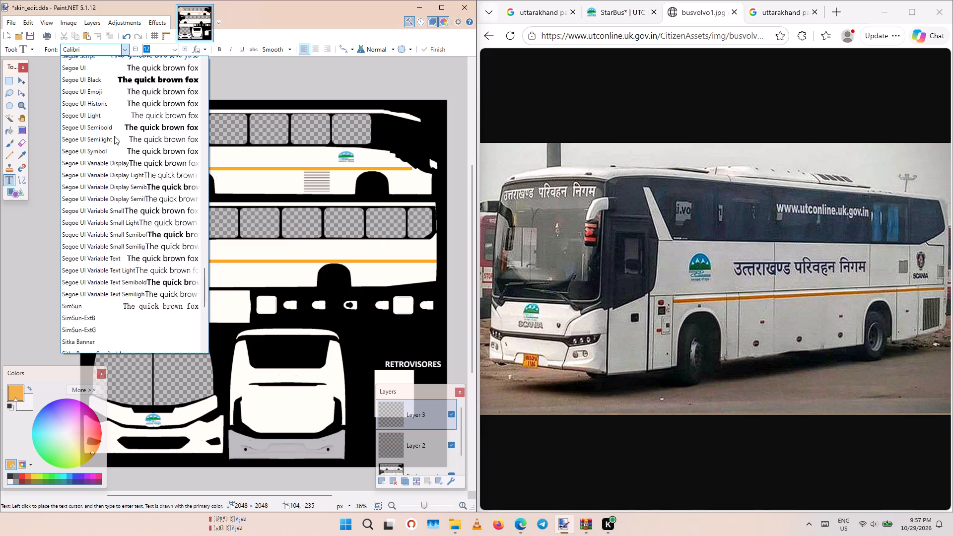
{"action": "scroll", "coordinate": [114, 136], "scroll_direction": "down", "scroll_amount": 7}
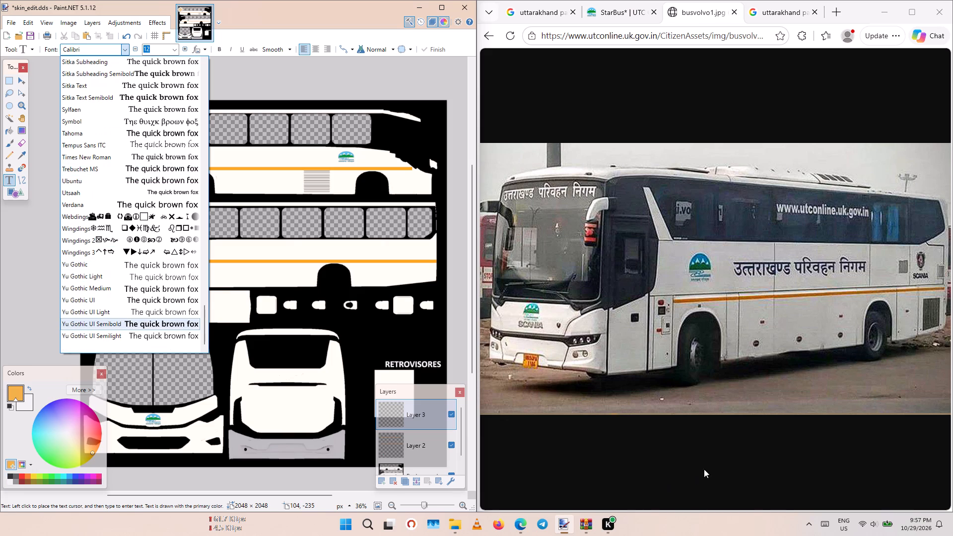
Switch the keyboard layout to Hindi Traditional.
{"action": "left_click", "coordinate": [842, 522]}
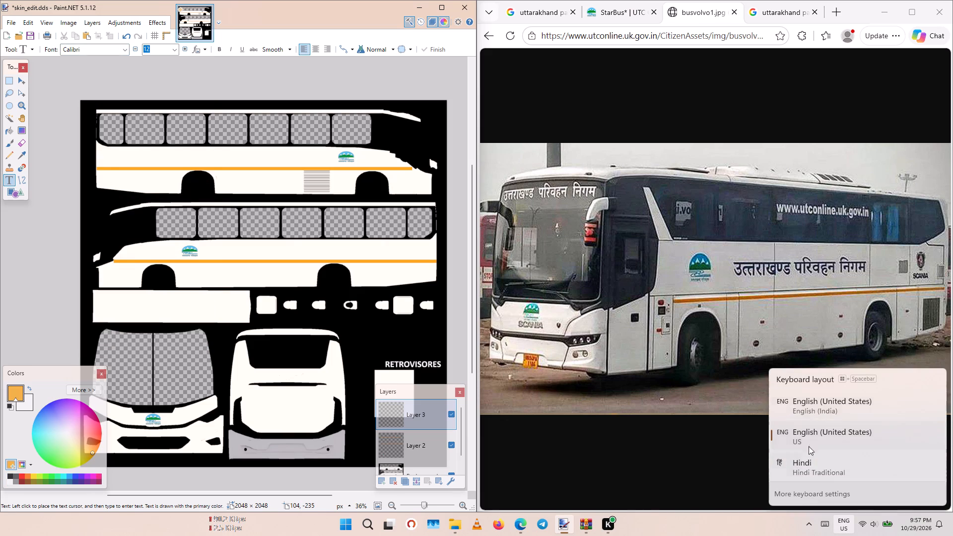
{"action": "left_click", "coordinate": [809, 462]}
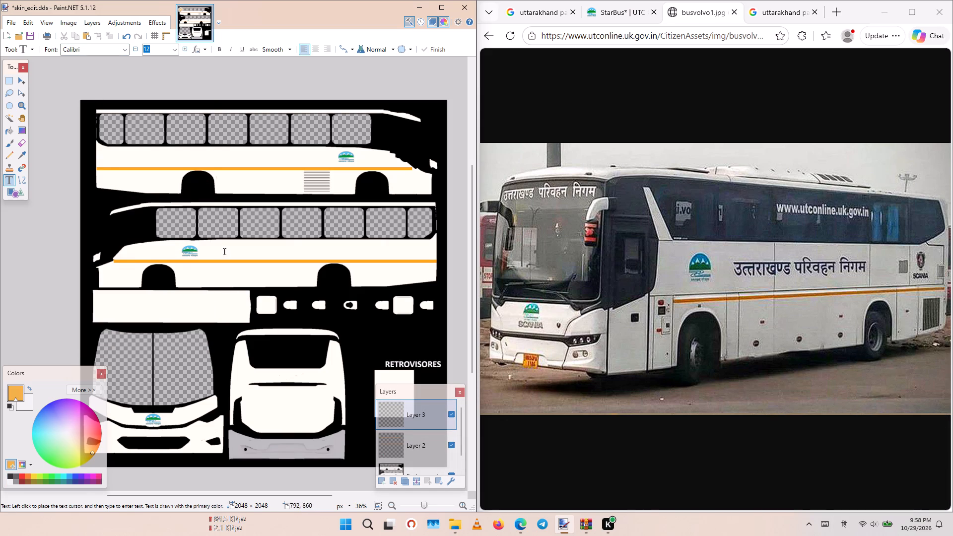
Set the Text tool's font size to 18.
{"action": "left_click", "coordinate": [216, 251]}
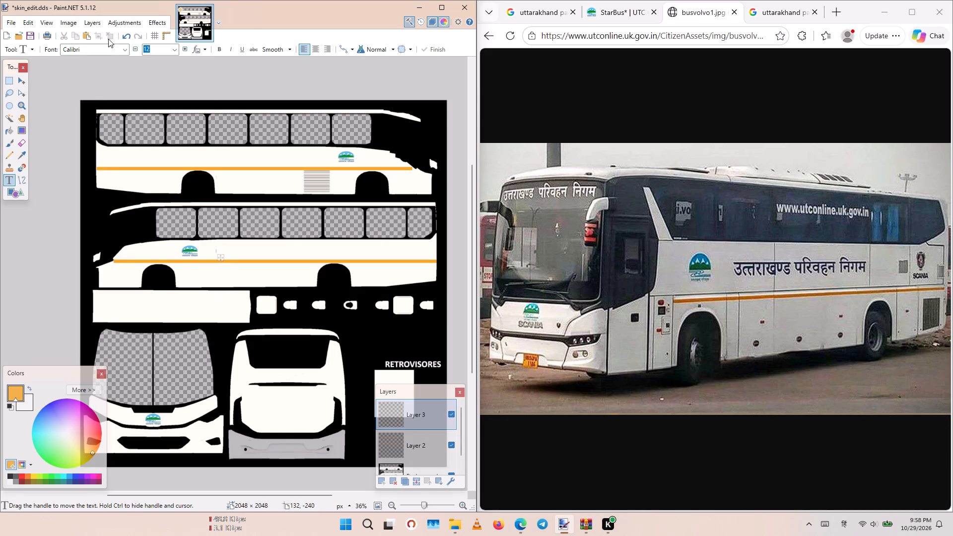
{"action": "key", "text": "ctrl+z"}
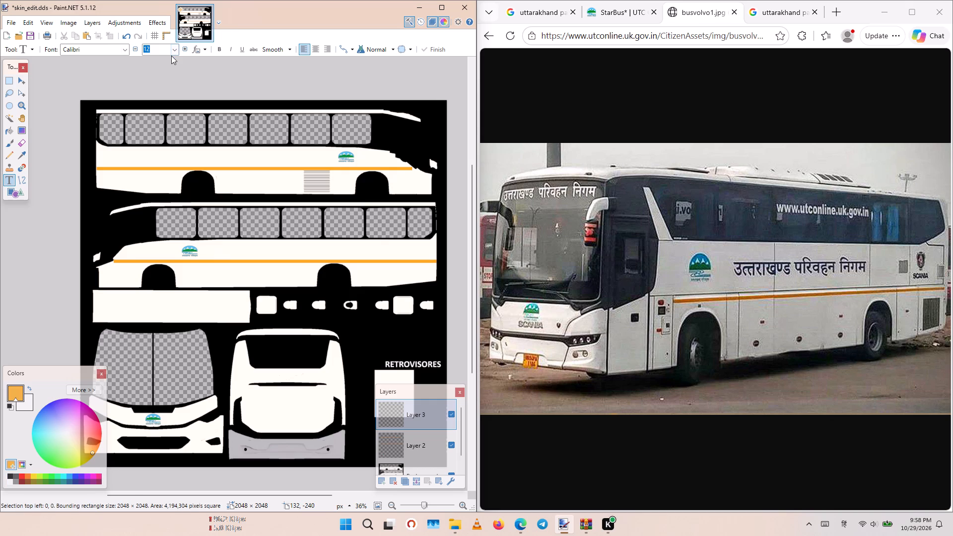
{"action": "left_click", "coordinate": [176, 48]}
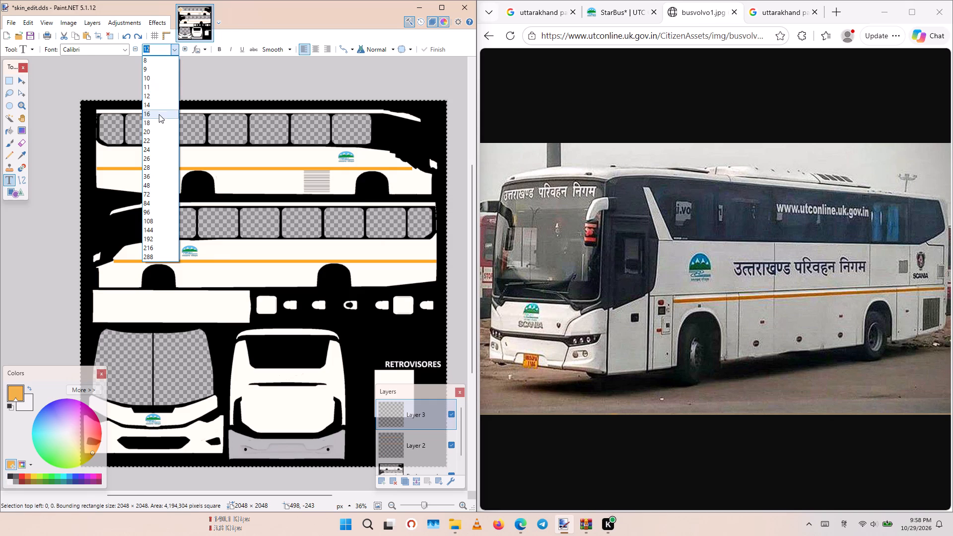
{"action": "left_click", "coordinate": [159, 120]}
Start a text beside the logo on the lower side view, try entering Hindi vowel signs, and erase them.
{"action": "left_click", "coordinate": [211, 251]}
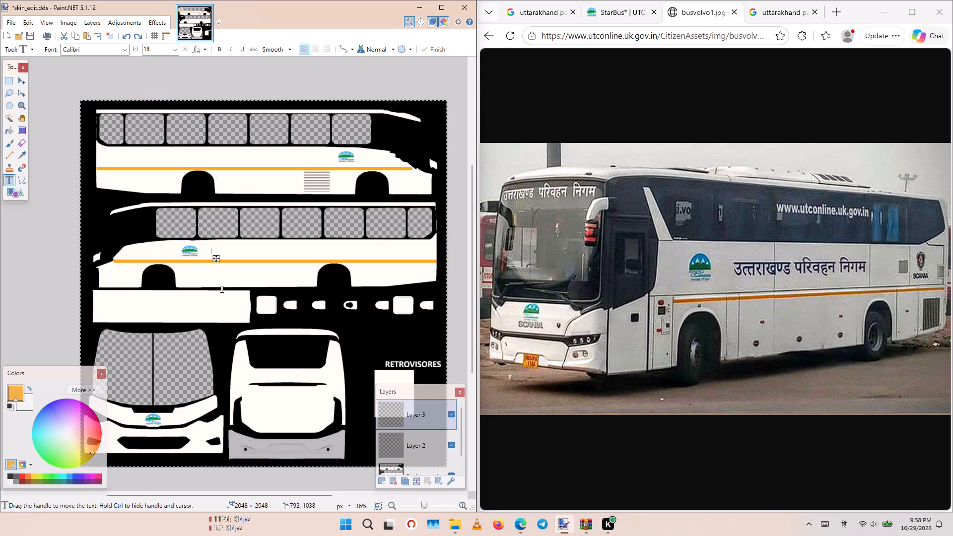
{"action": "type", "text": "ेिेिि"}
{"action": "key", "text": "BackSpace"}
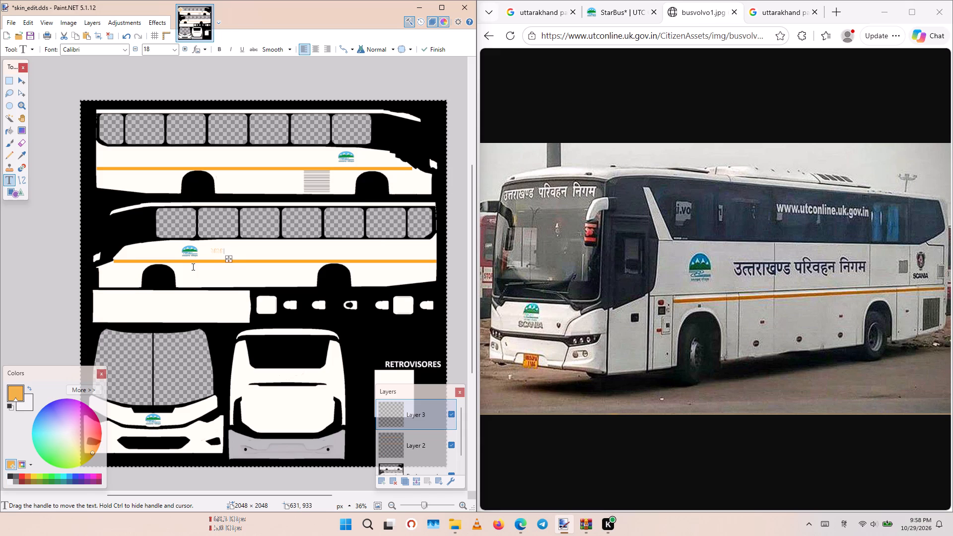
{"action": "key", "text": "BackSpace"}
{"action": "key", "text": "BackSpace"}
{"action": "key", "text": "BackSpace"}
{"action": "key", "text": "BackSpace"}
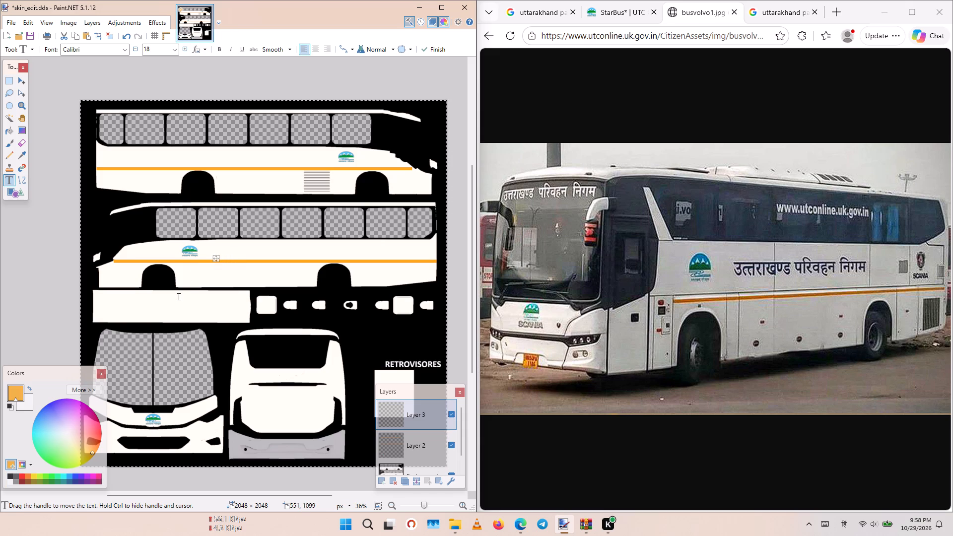
Change the primary colour from the colour wheel to a light violet-blue for the text.
{"action": "left_click_drag", "start_coordinate": [52, 423], "coordinate": [52, 408]}
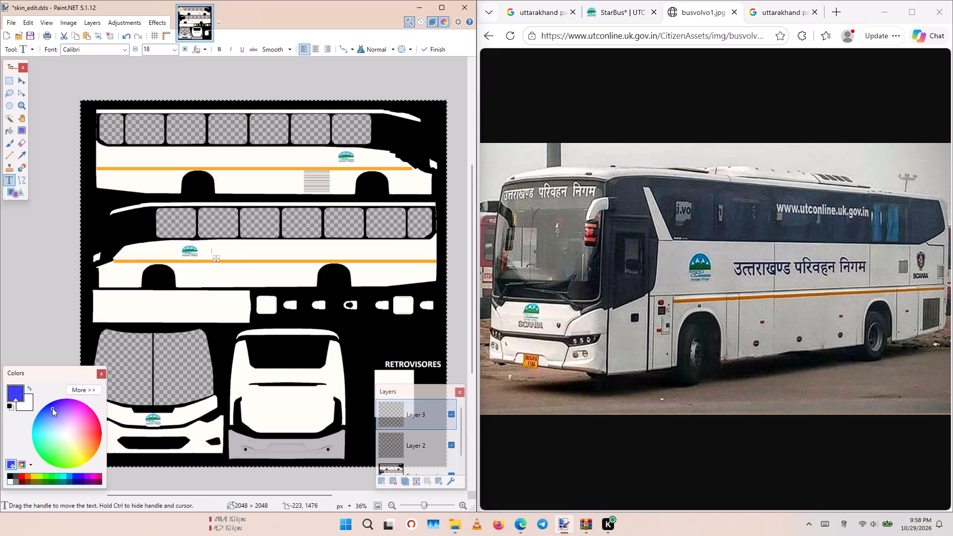
{"action": "left_click_drag", "start_coordinate": [52, 408], "coordinate": [51, 410]}
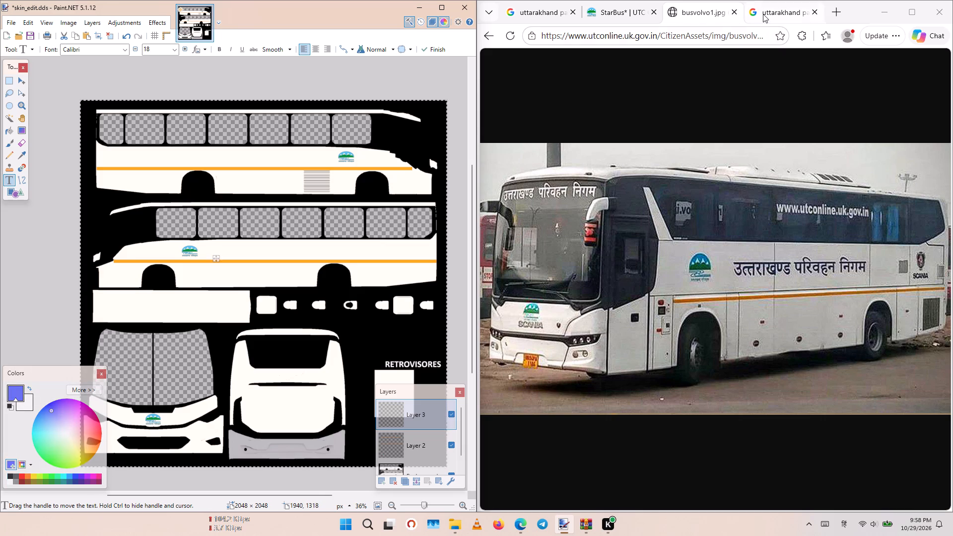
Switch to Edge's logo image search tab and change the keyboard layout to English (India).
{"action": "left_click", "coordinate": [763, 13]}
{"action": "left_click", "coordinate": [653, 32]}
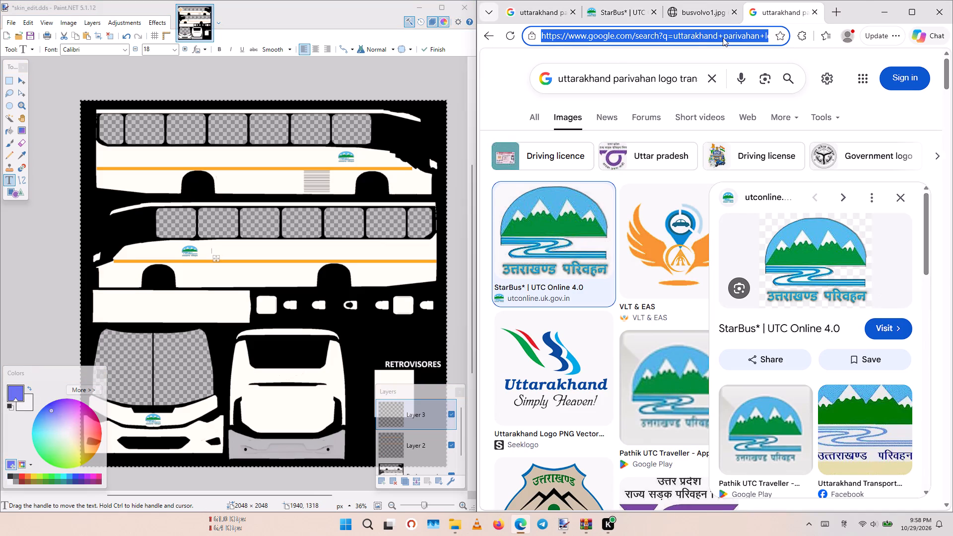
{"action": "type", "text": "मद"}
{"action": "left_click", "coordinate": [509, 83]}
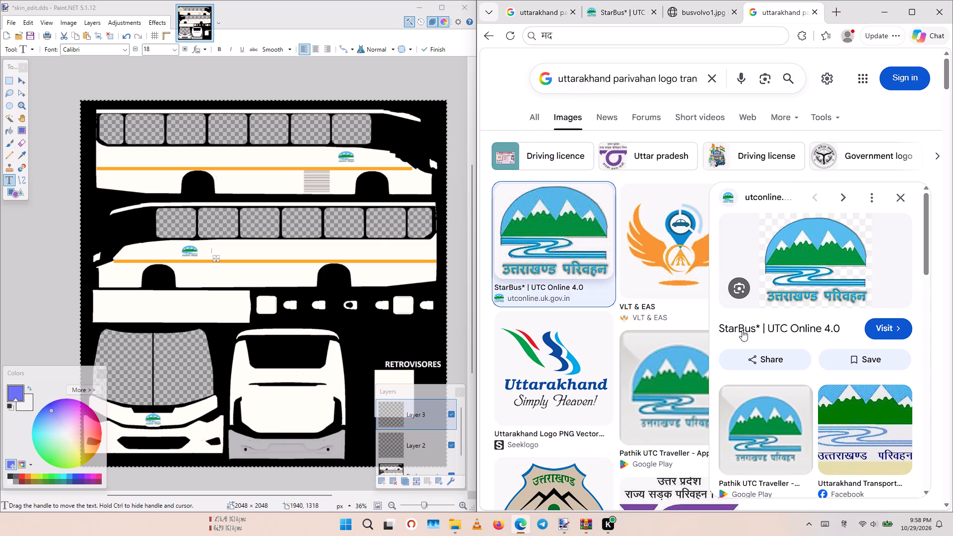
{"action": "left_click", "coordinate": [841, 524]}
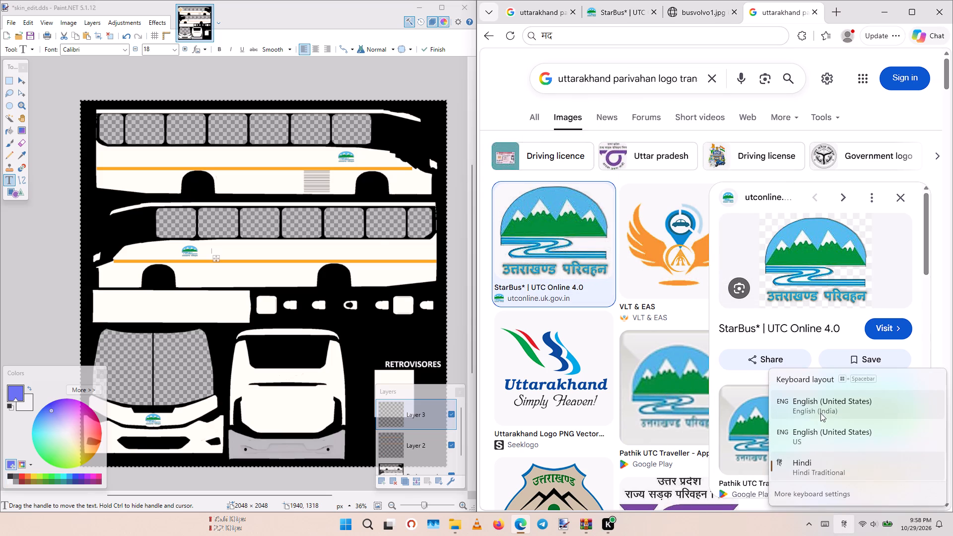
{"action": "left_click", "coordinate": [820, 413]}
Search Google for COLOR PICKER EXTENTION and show all web results instead of images.
{"action": "left_click", "coordinate": [630, 73]}
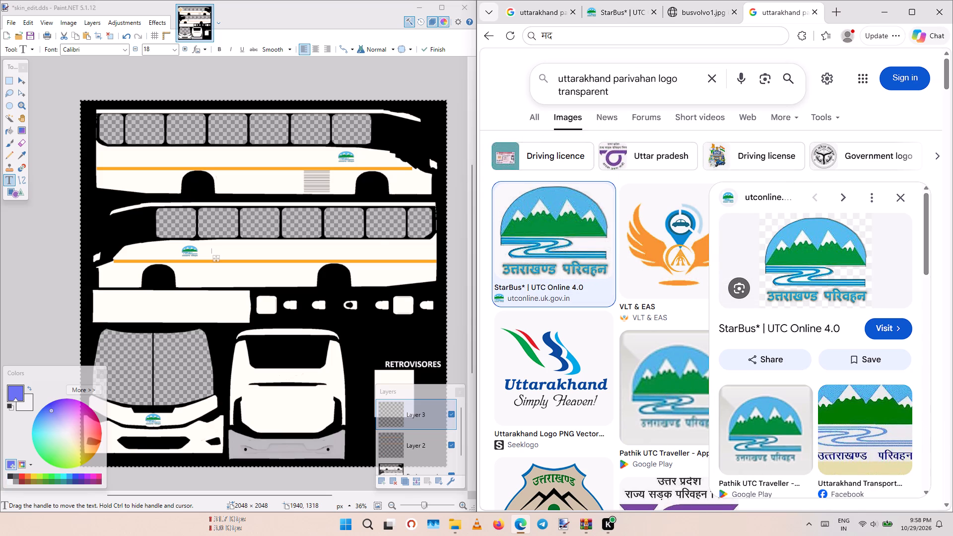
{"action": "key", "text": "ctrl+a"}
{"action": "type", "text": "COLO"}
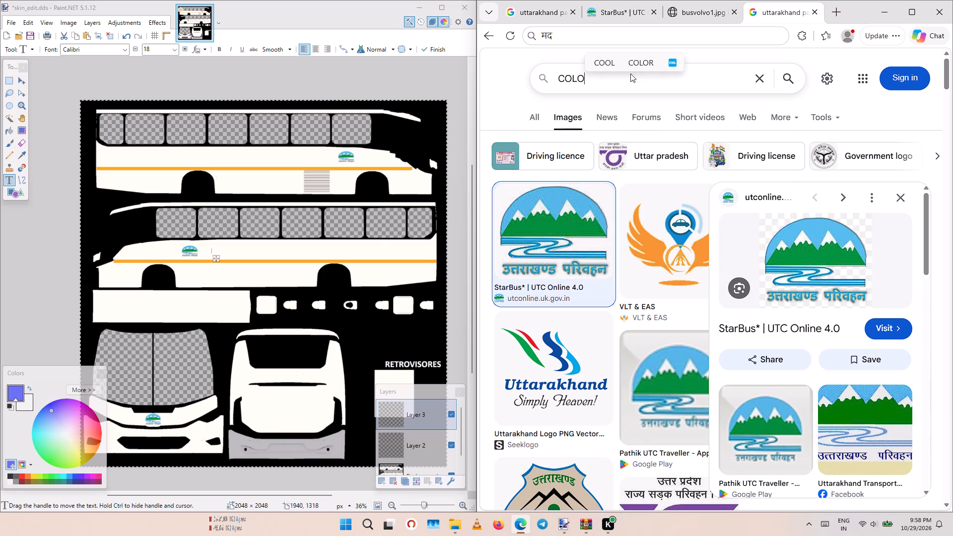
{"action": "type", "text": "R PICKER EXTENTION"}
{"action": "key", "text": "Return"}
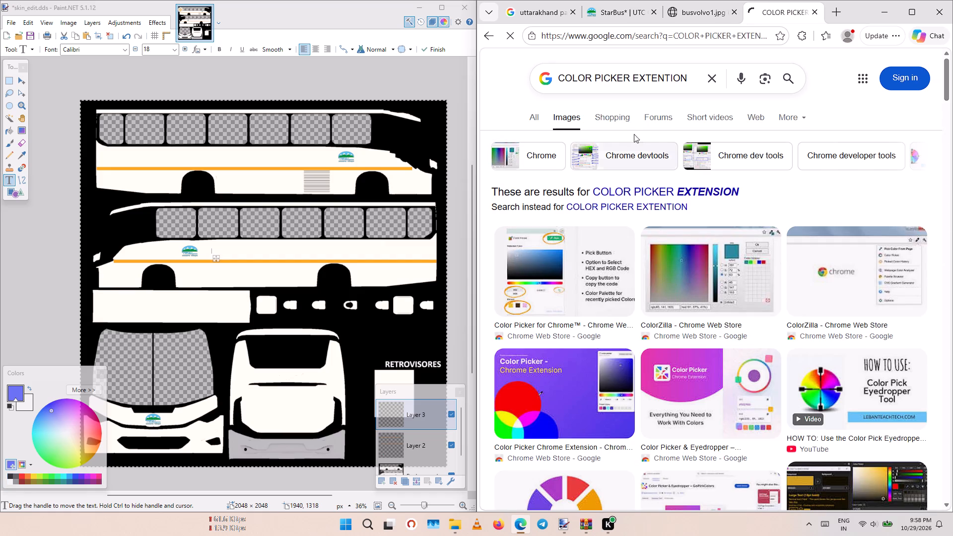
{"action": "left_click", "coordinate": [537, 117]}
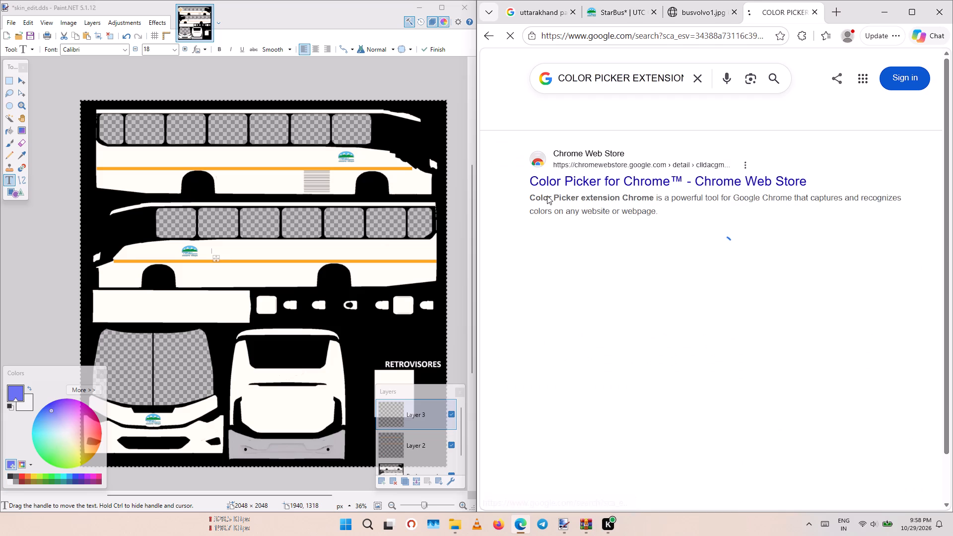
Browse the search results for a colour picker extension and open the GoPickColors page to examine it.
{"action": "scroll", "coordinate": [627, 255], "scroll_direction": "down", "scroll_amount": 2}
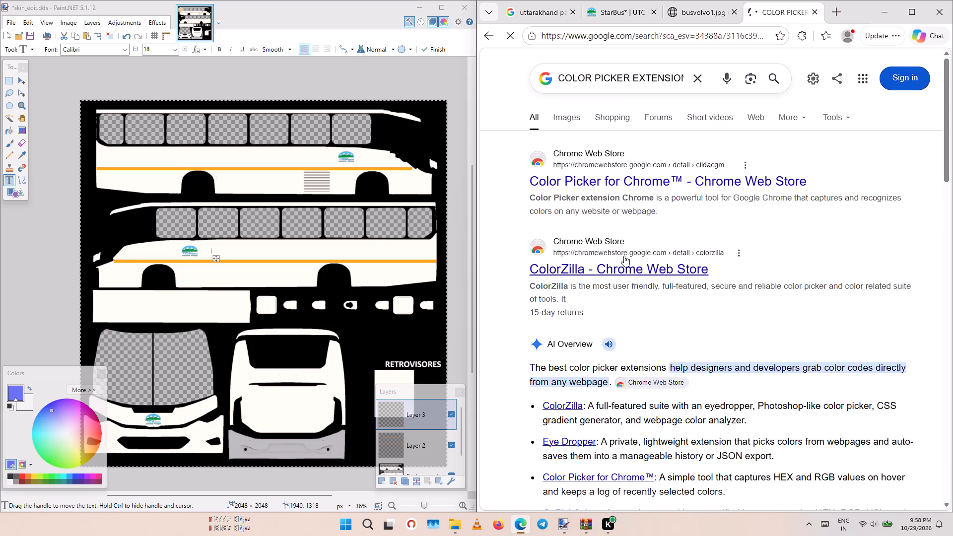
{"action": "scroll", "coordinate": [624, 256], "scroll_direction": "down", "scroll_amount": 5}
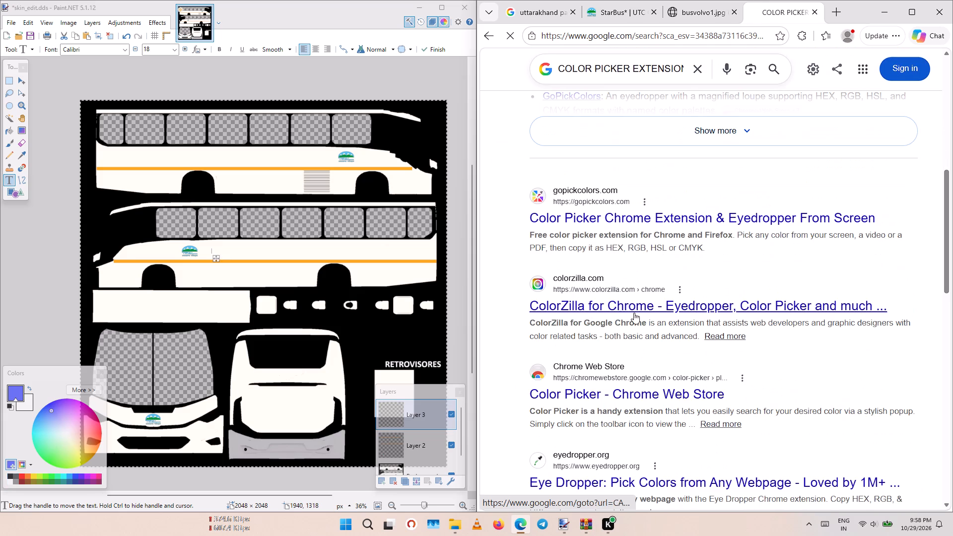
{"action": "left_click", "coordinate": [689, 217]}
{"action": "scroll", "coordinate": [666, 311], "scroll_direction": "down", "scroll_amount": 2}
{"action": "scroll", "coordinate": [576, 375], "scroll_direction": "down", "scroll_amount": 3}
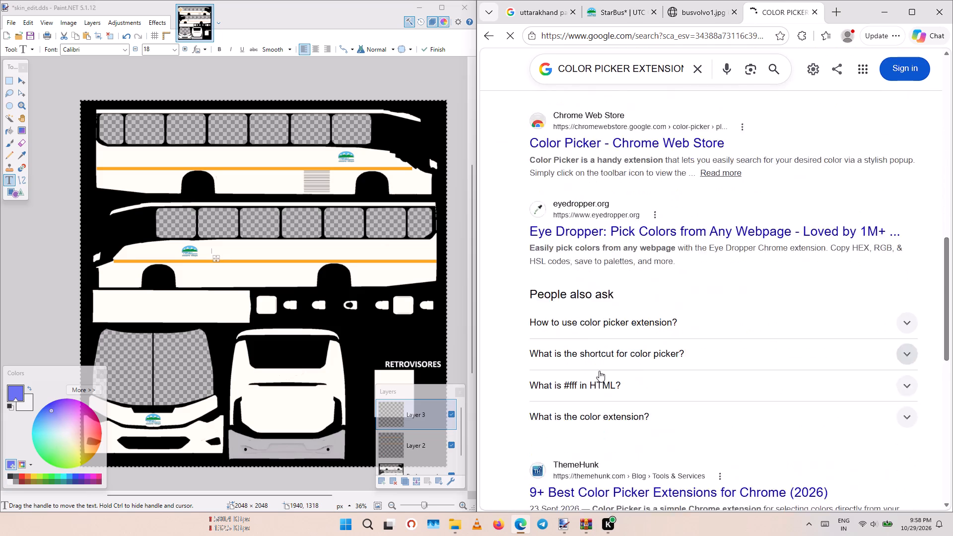
{"action": "scroll", "coordinate": [612, 358], "scroll_direction": "down", "scroll_amount": 4}
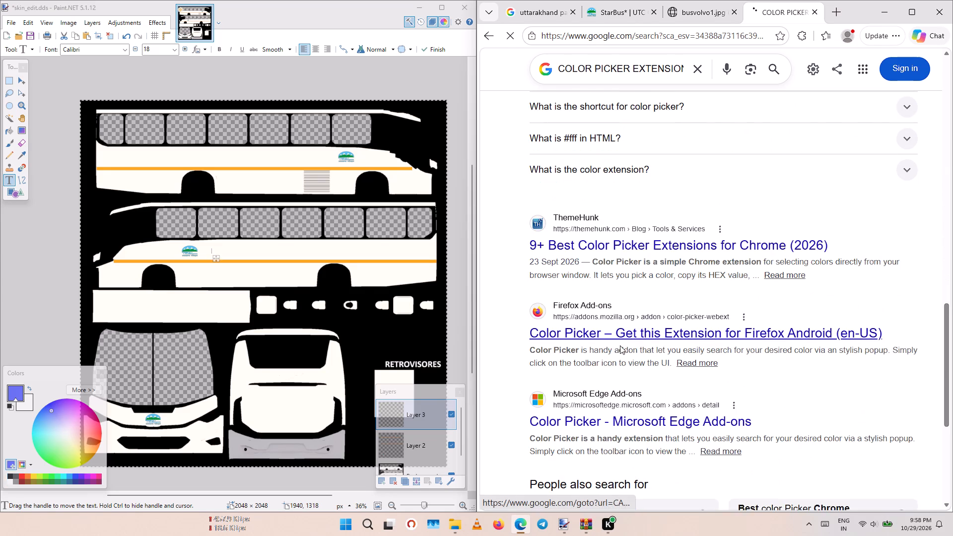
{"action": "scroll", "coordinate": [620, 345], "scroll_direction": "down", "scroll_amount": 2}
{"action": "scroll", "coordinate": [691, 175], "scroll_direction": "up", "scroll_amount": 4}
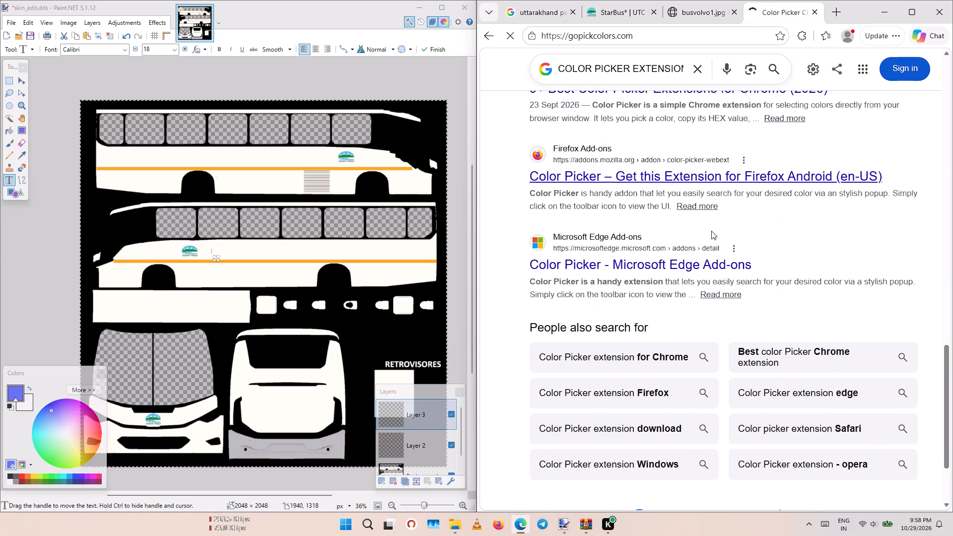
{"action": "scroll", "coordinate": [763, 210], "scroll_direction": "up", "scroll_amount": 4}
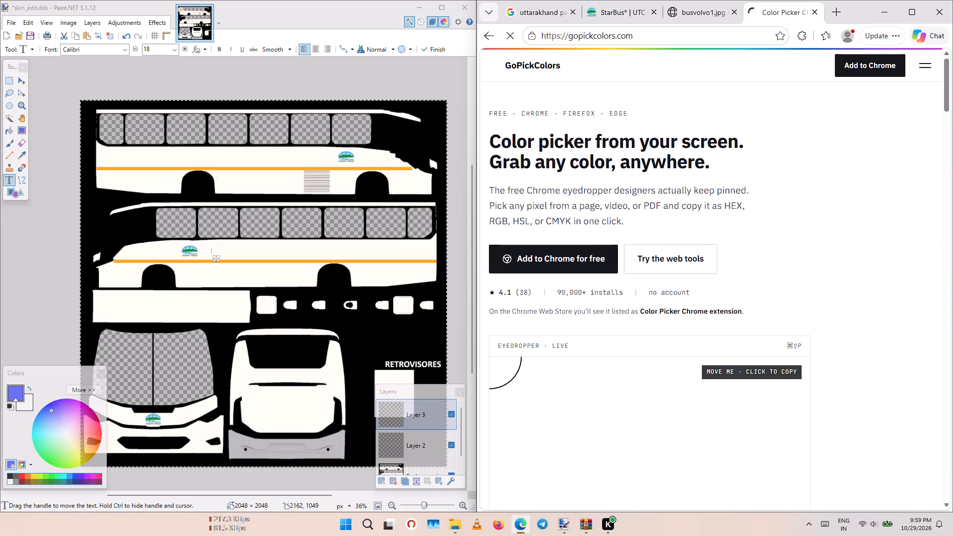
{"action": "scroll", "coordinate": [675, 249], "scroll_direction": "down", "scroll_amount": 1}
{"action": "scroll", "coordinate": [665, 281], "scroll_direction": "up", "scroll_amount": 5}
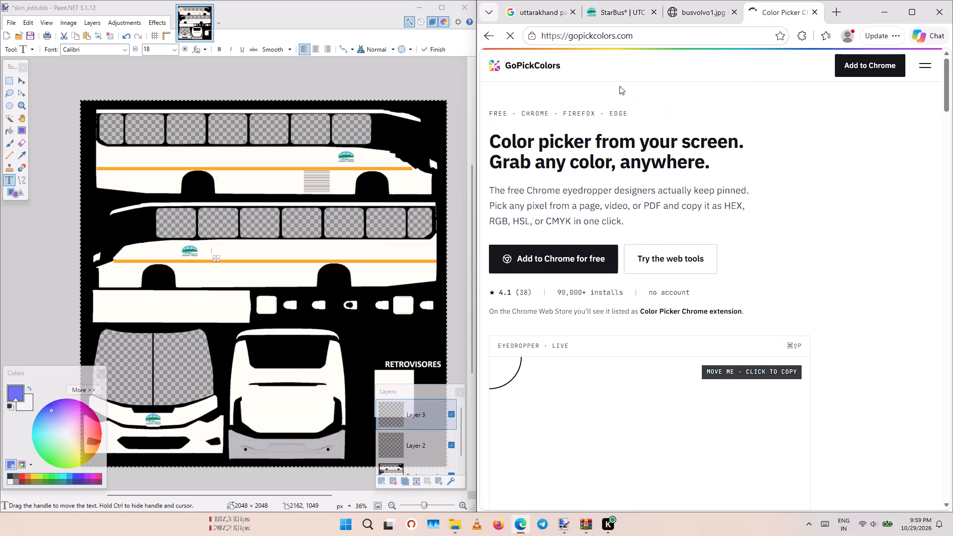
Search the web for COLOR PICKER EDGE and open the Color Picker page on Microsoft Edge Add-ons.
{"action": "left_click", "coordinate": [615, 42]}
{"action": "type", "text": "COLO"}
{"action": "type", "text": "R PICKER"}
{"action": "key", "text": "space"}
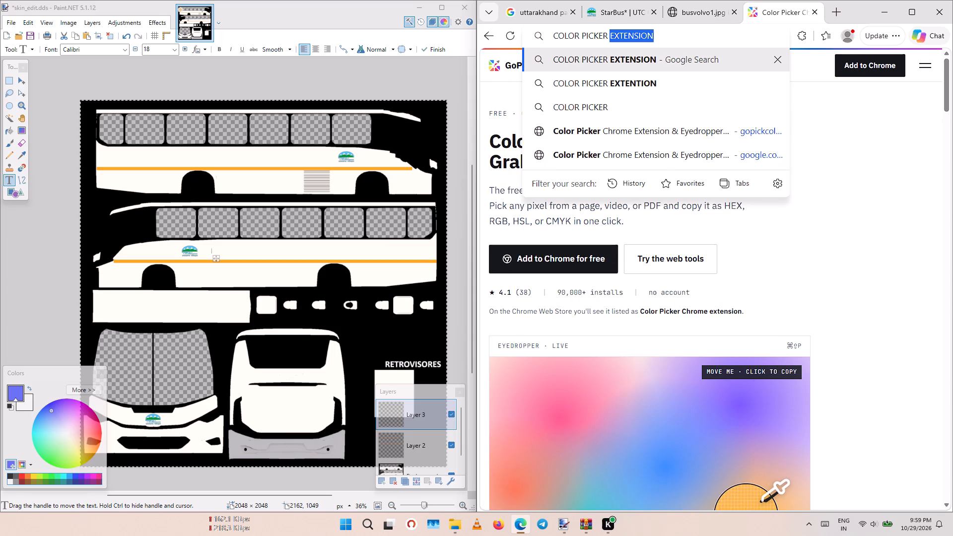
{"action": "type", "text": "EDGE"}
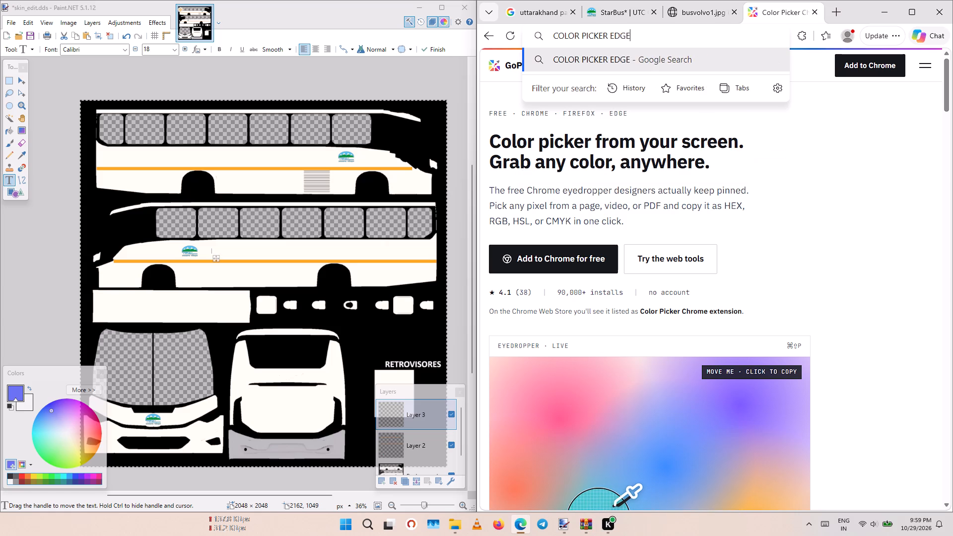
{"action": "key", "text": "Return"}
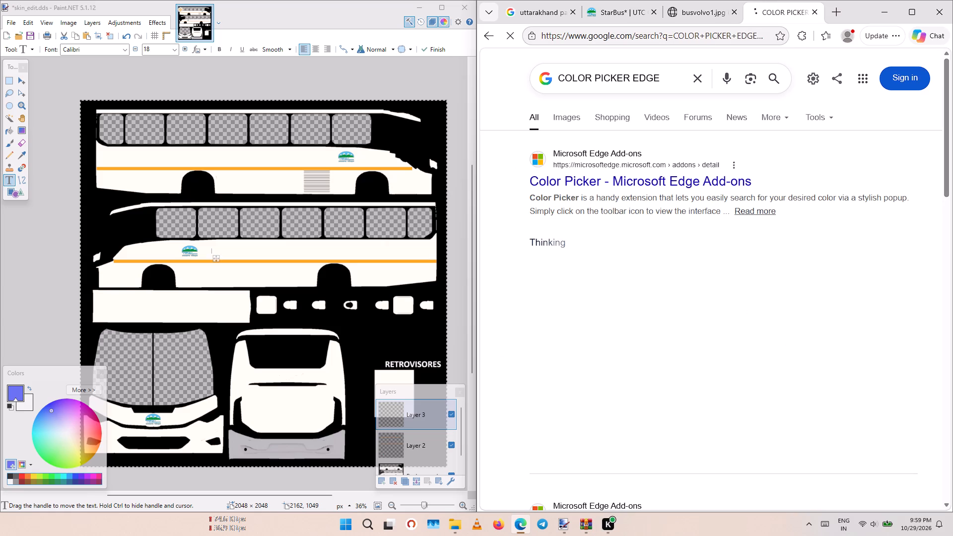
{"action": "left_click", "coordinate": [644, 172]}
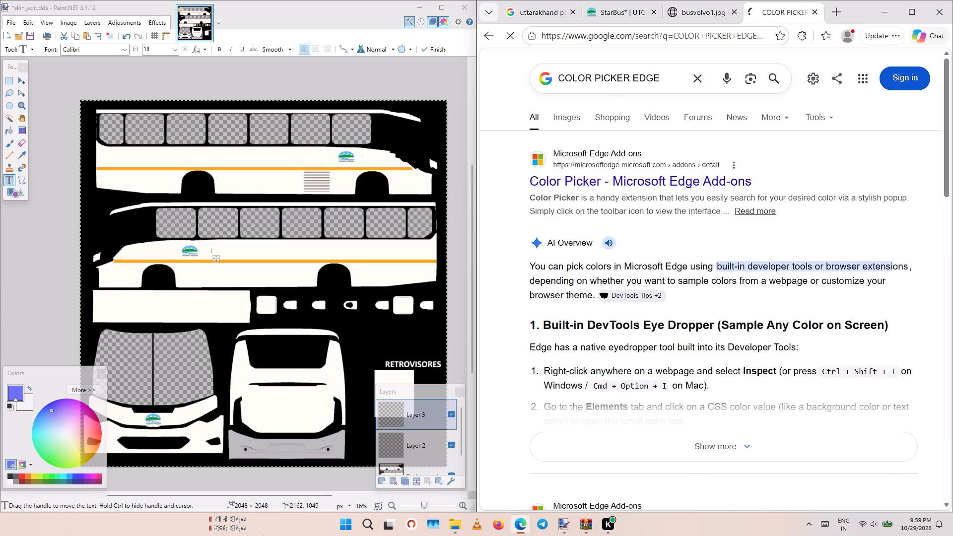
Using the bus photo as reference, set Paint.NET's primary colour to dark blue 30379F, lowering the blue channel to 159.
{"action": "left_click", "coordinate": [712, 10]}
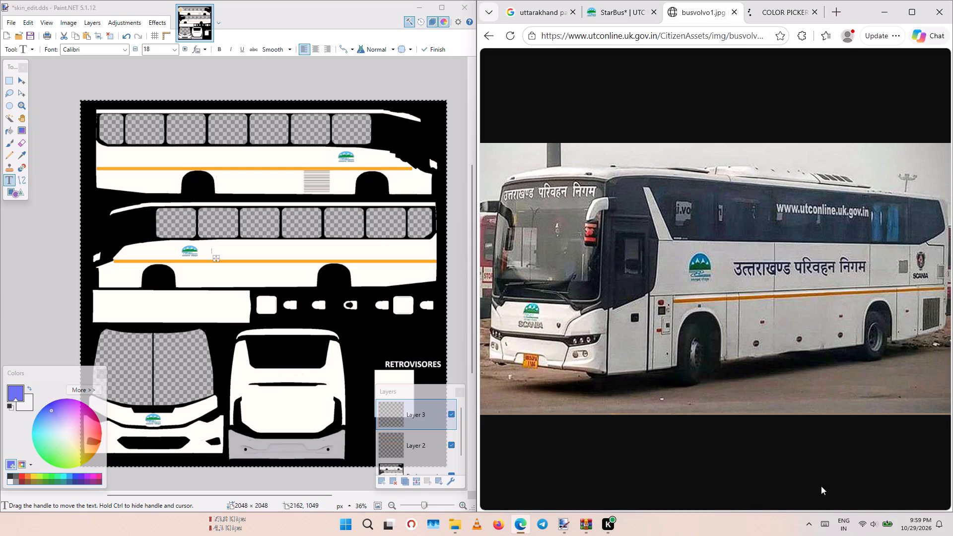
{"action": "left_click", "coordinate": [51, 411]}
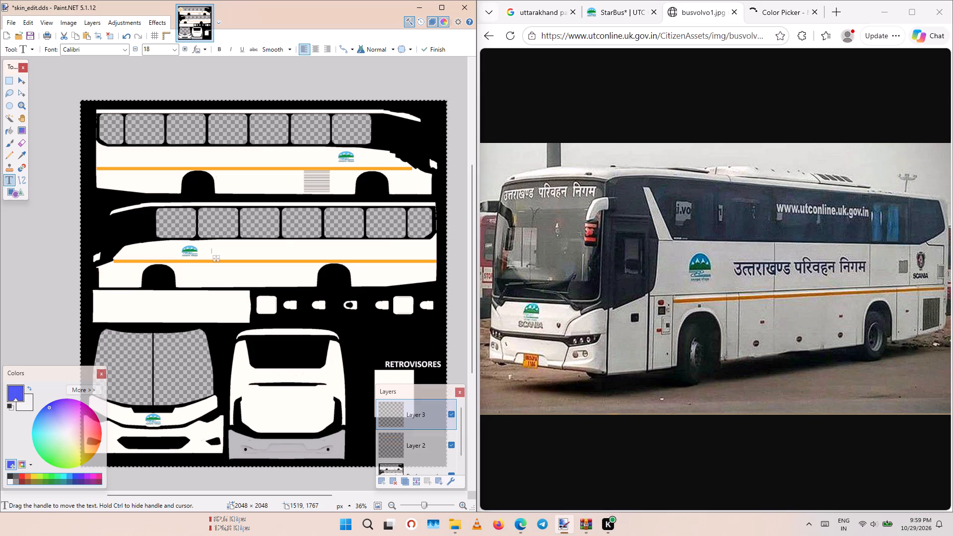
{"action": "left_click", "coordinate": [775, 12]}
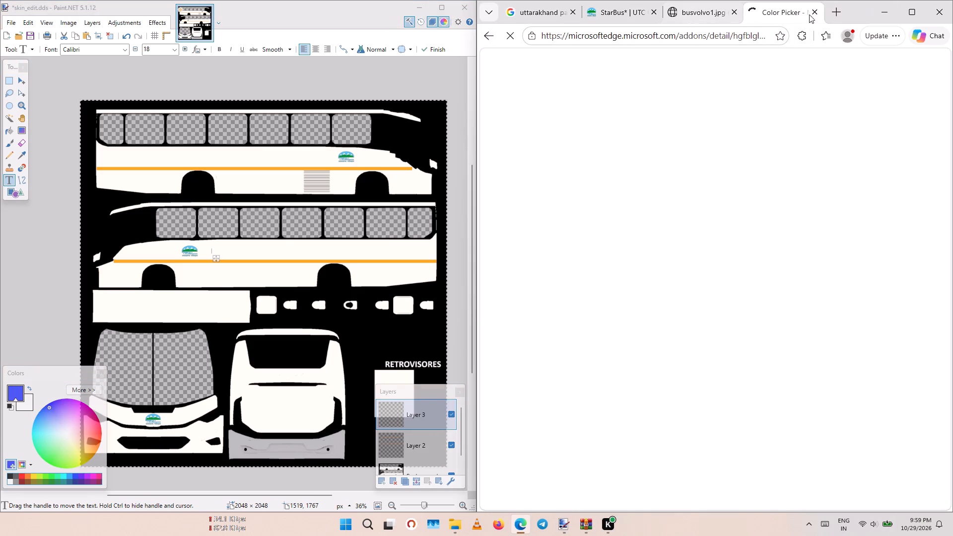
{"action": "left_click", "coordinate": [681, 3]}
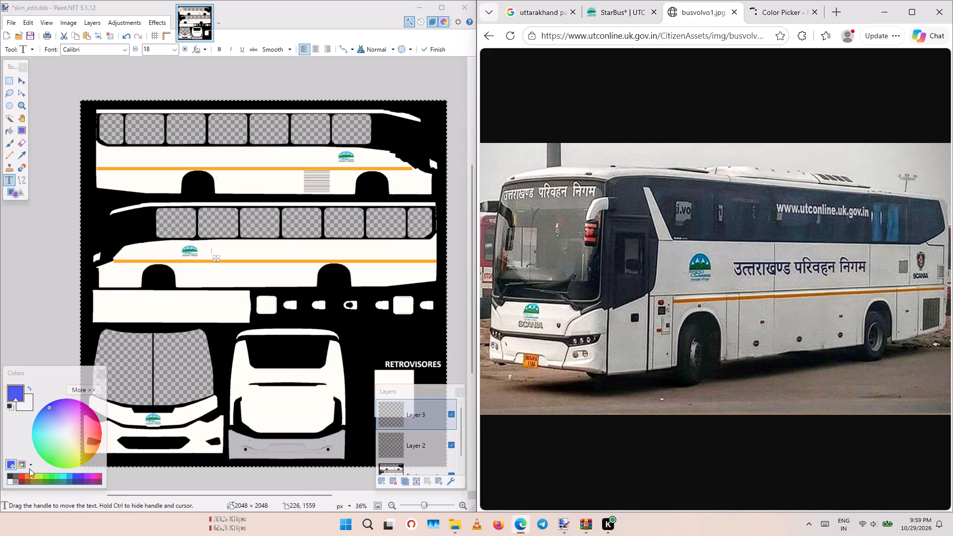
{"action": "left_click", "coordinate": [51, 407]}
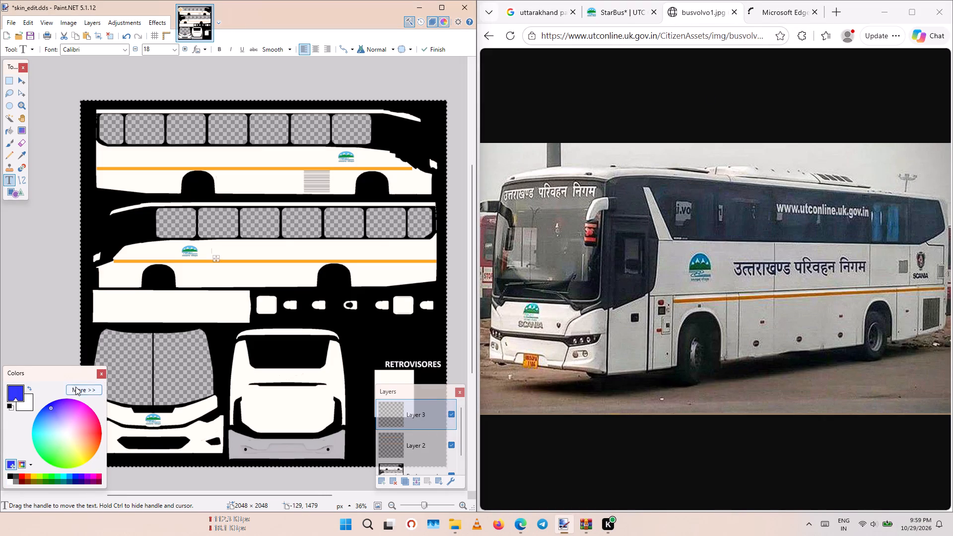
{"action": "left_click", "coordinate": [75, 387]}
{"action": "left_click_drag", "start_coordinate": [154, 397], "coordinate": [153, 397]}
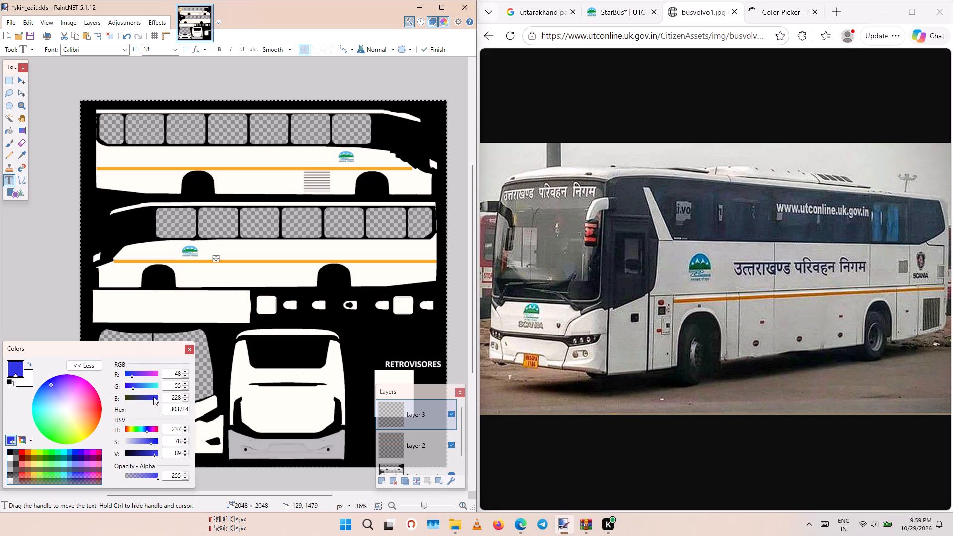
{"action": "left_click_drag", "start_coordinate": [153, 397], "coordinate": [145, 395]}
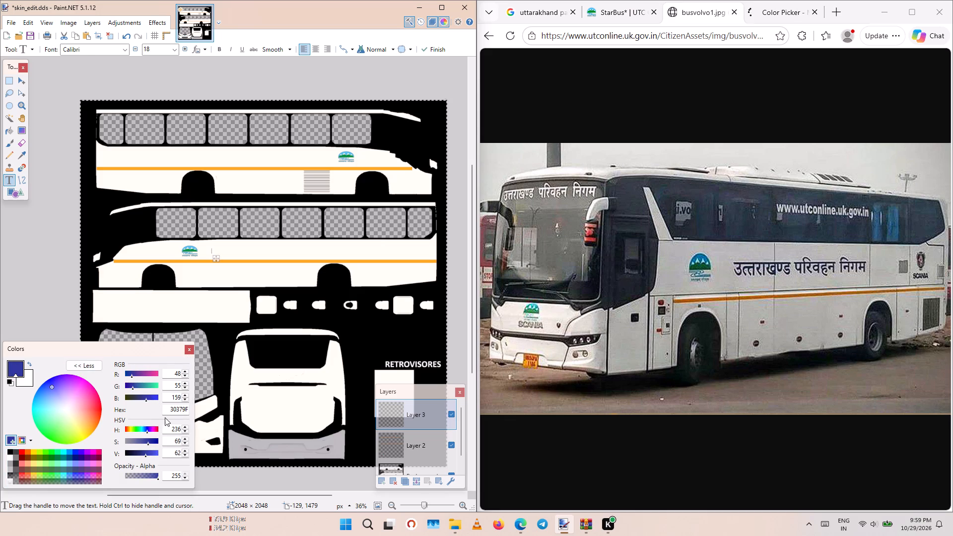
{"action": "left_click", "coordinate": [88, 368]}
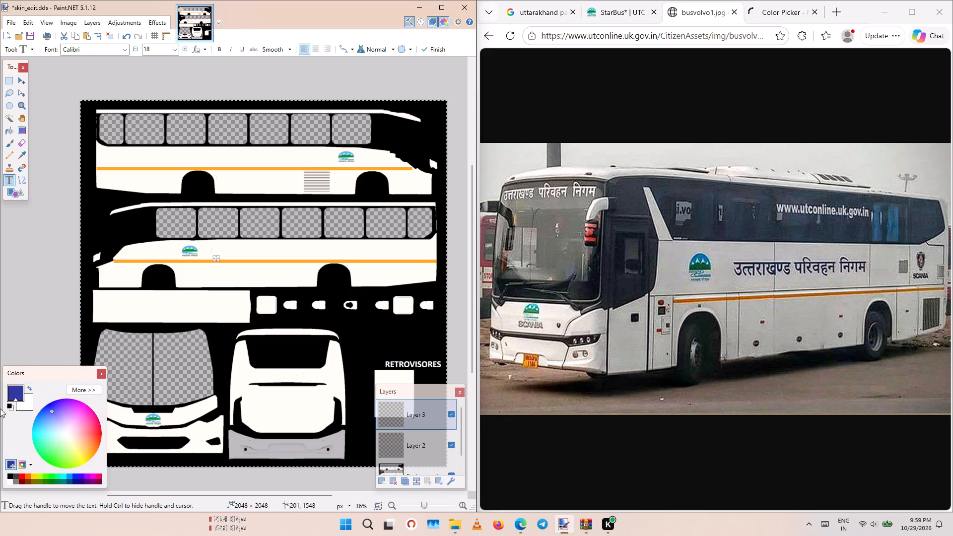
{"action": "left_click", "coordinate": [9, 466]}
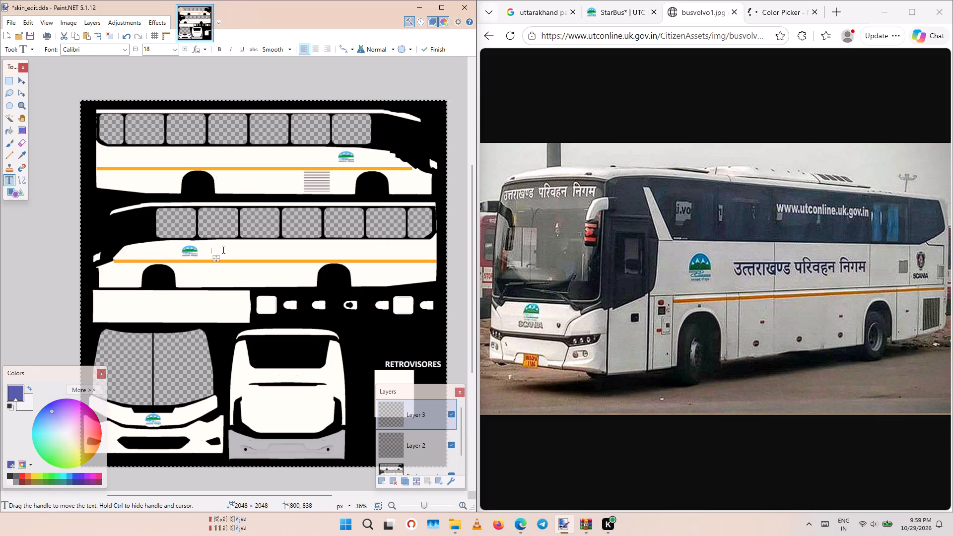
Switch the keyboard layout back to Hindi Traditional.
{"action": "left_click", "coordinate": [849, 521]}
{"action": "left_click", "coordinate": [817, 472]}
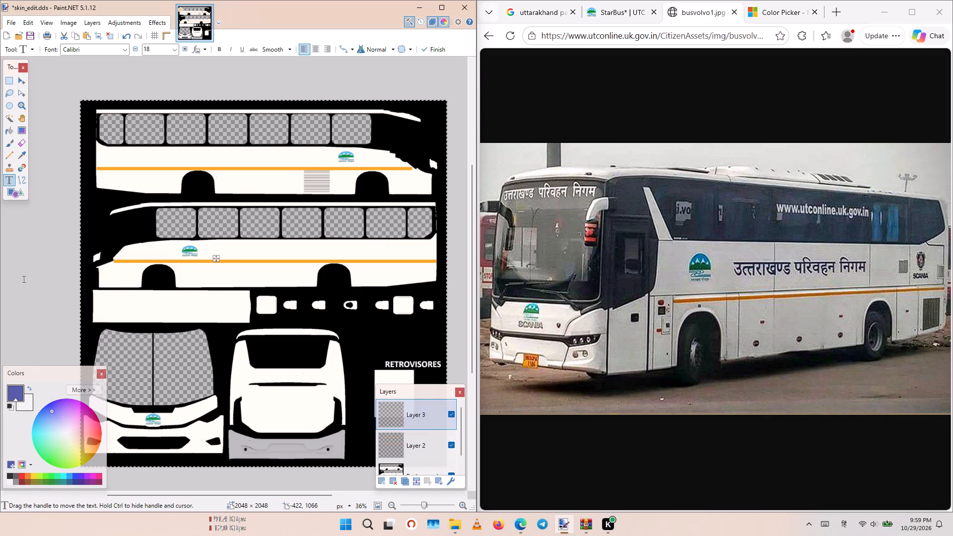
Set the Text tool's font size to 26 for the lettering beside the lower side view's logo.
{"action": "scroll", "coordinate": [245, 254], "scroll_direction": "up", "scroll_amount": 4, "text": "ctrl"}
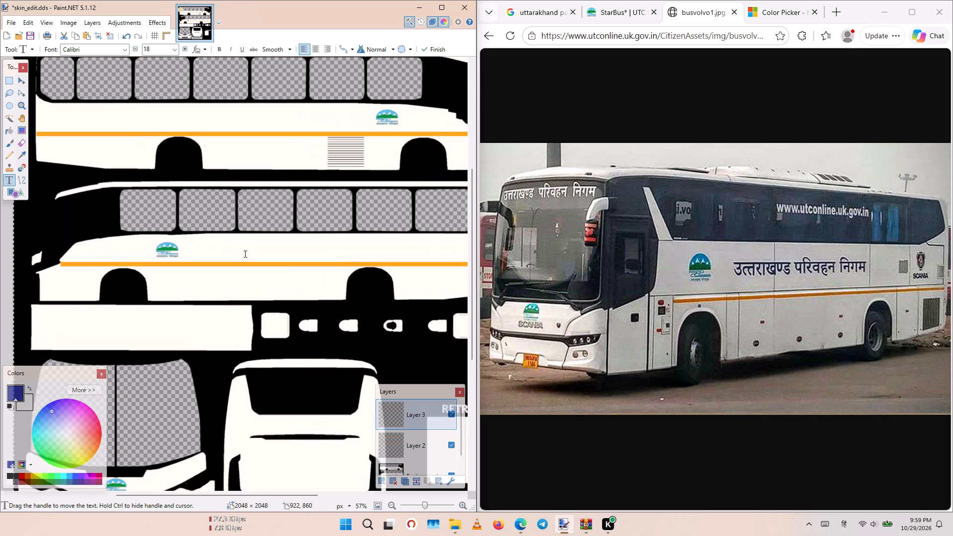
{"action": "scroll", "coordinate": [245, 254], "scroll_direction": "down", "scroll_amount": 3, "text": "ctrl"}
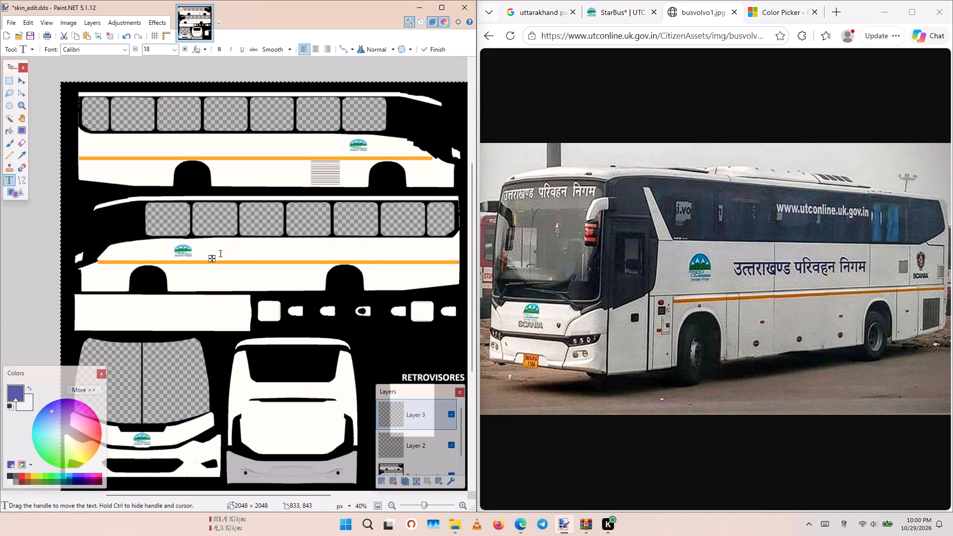
{"action": "left_click", "coordinate": [174, 48]}
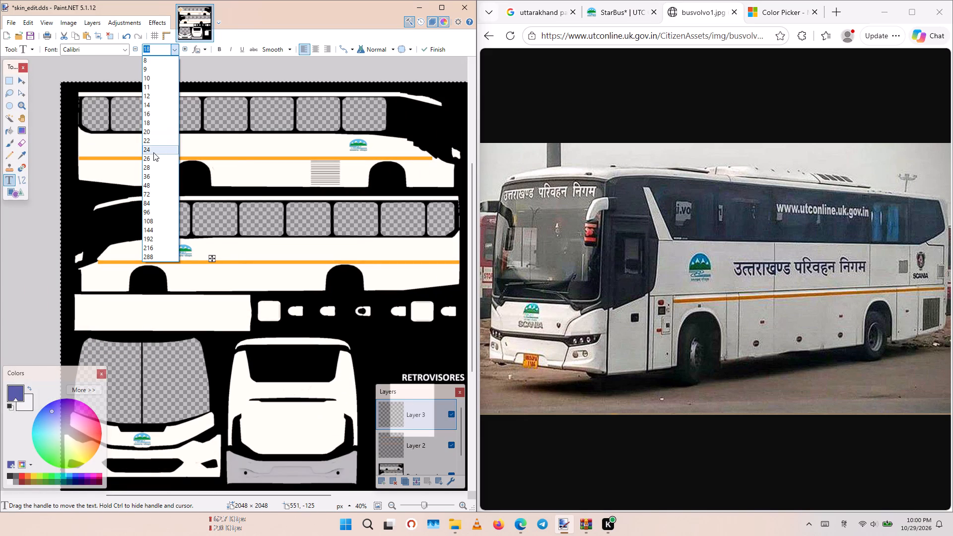
{"action": "left_click", "coordinate": [152, 157]}
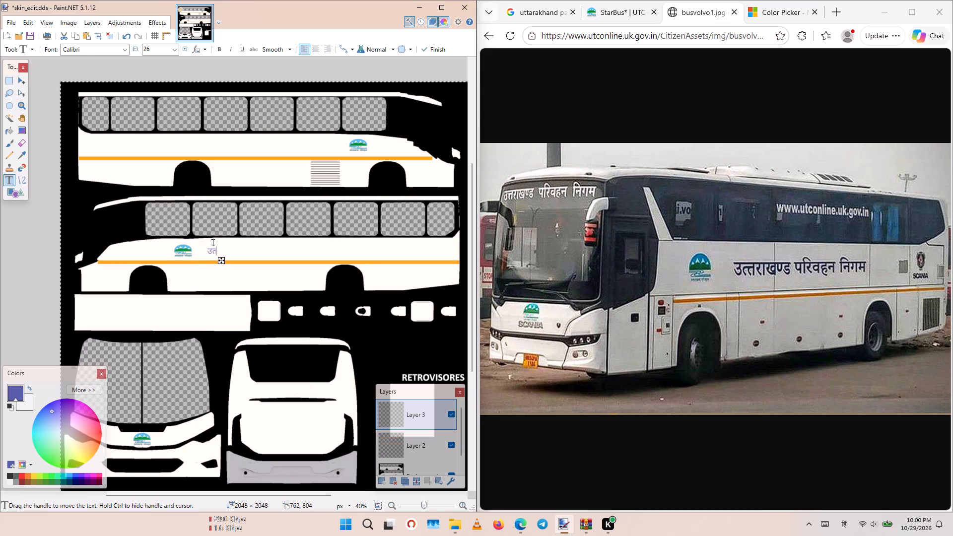
Enter the Hindi lettering उत्तराखण्ड परिव beside the logo on the lower side view, correcting wrong characters.
{"action": "type", "text": "्त"}
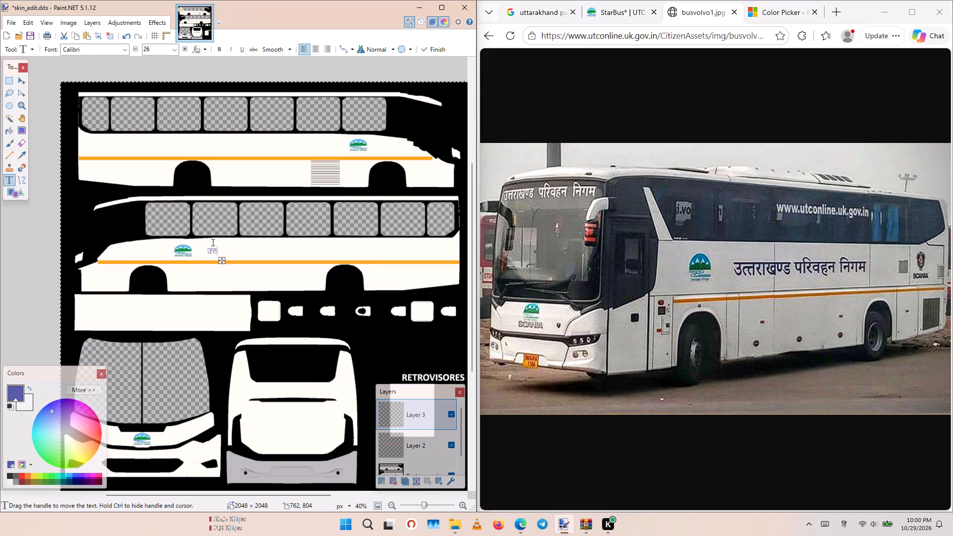
{"action": "type", "text": "रा"}
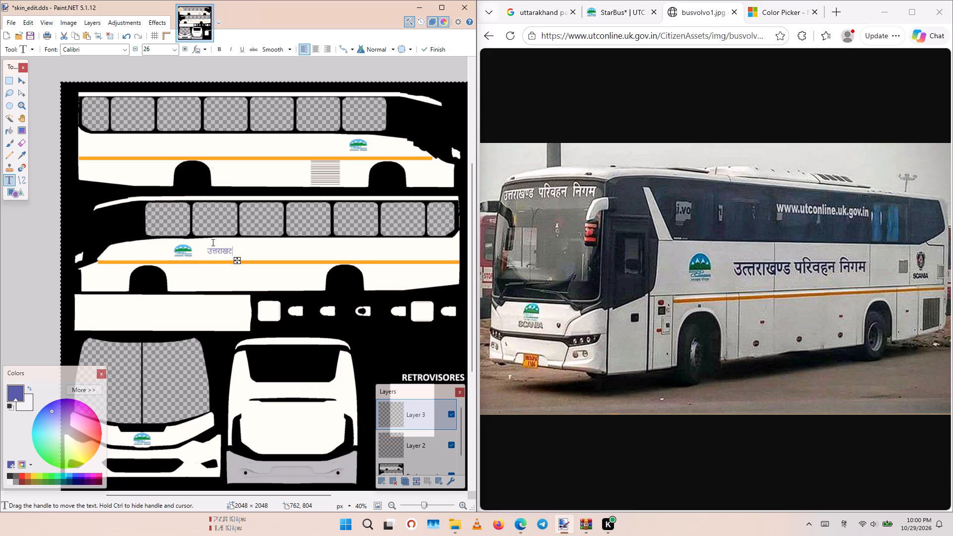
{"action": "key", "text": "BackSpace"}
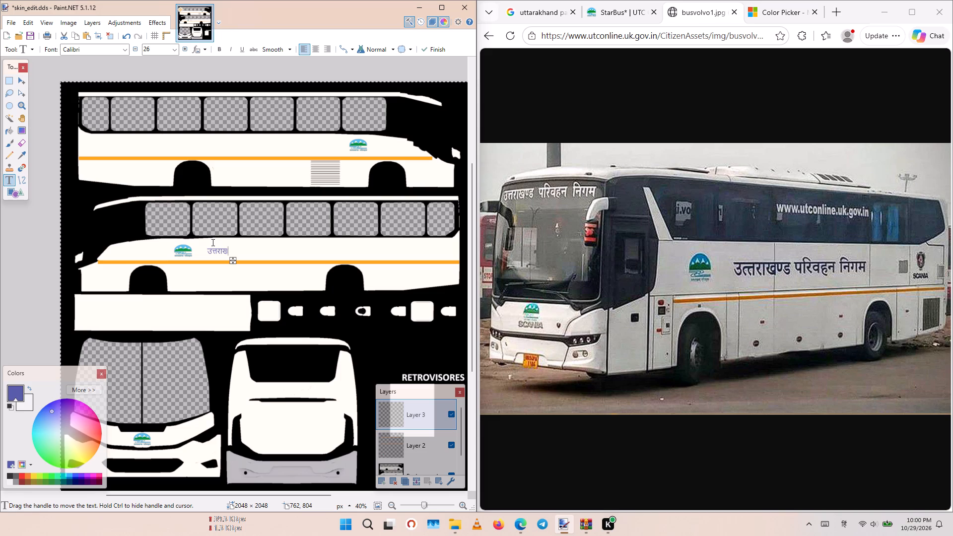
{"action": "key", "text": "BackSpace"}
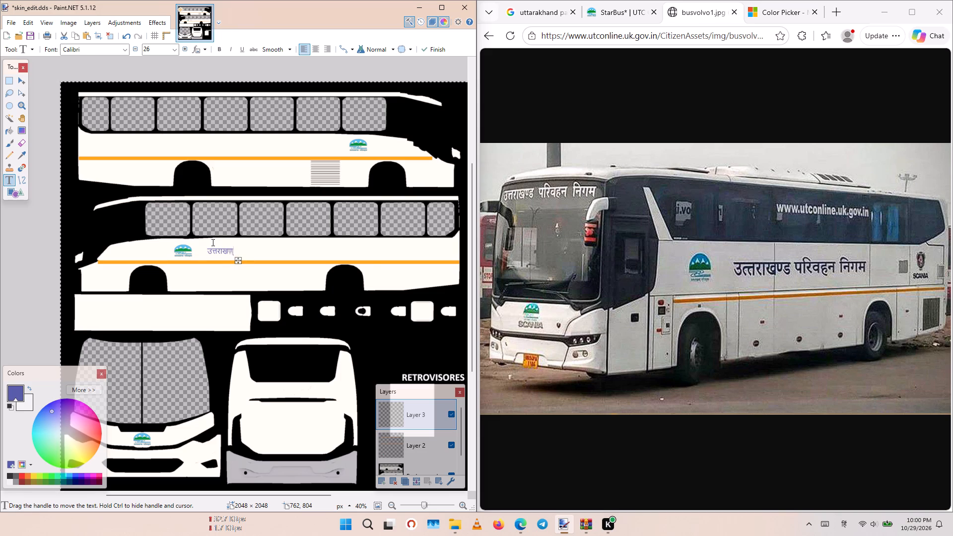
{"action": "key", "text": "BackSpace"}
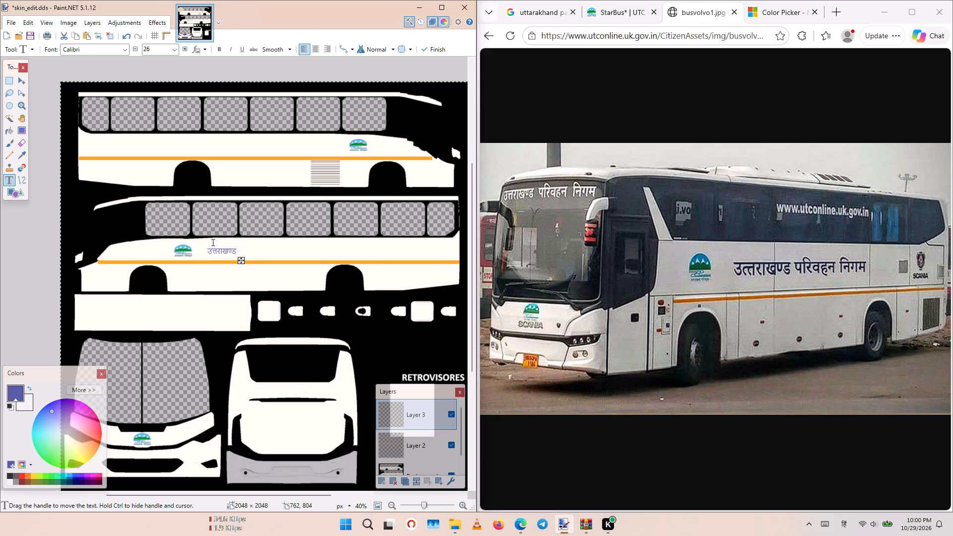
{"action": "key", "text": "space"}
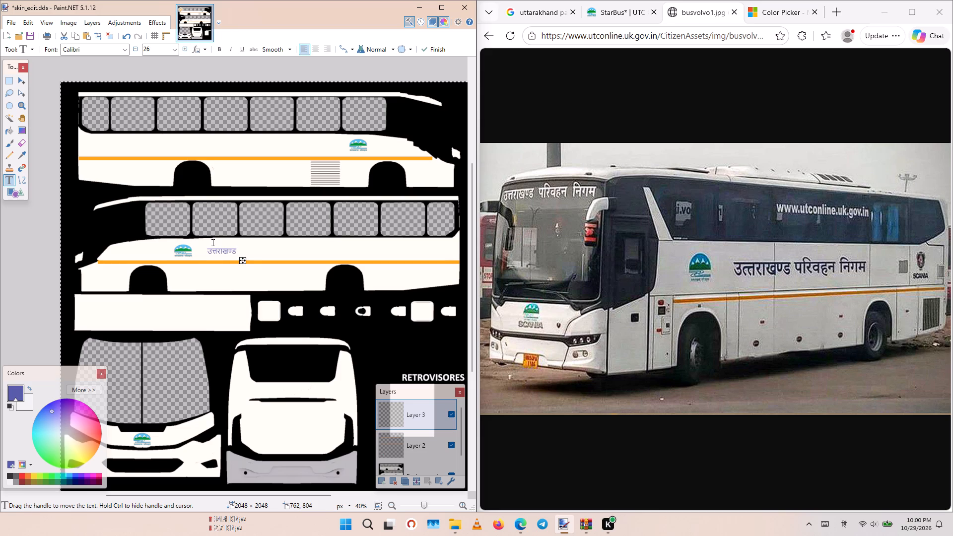
{"action": "type", "text": "रि"}
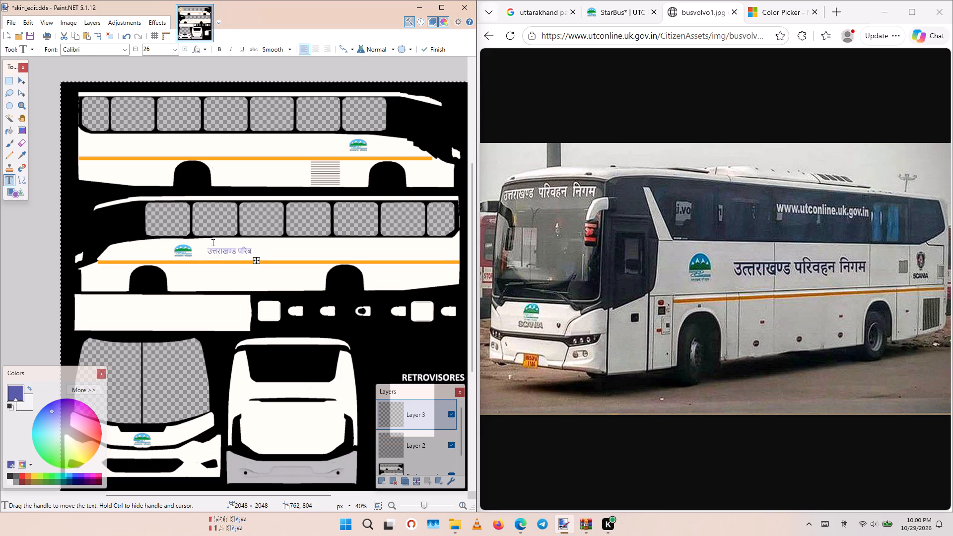
{"action": "key", "text": "BackSpace"}
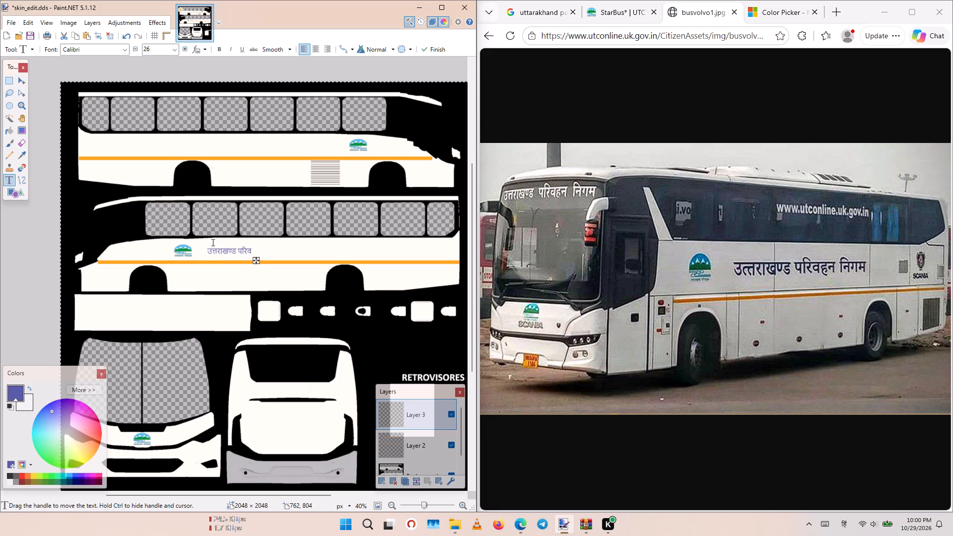